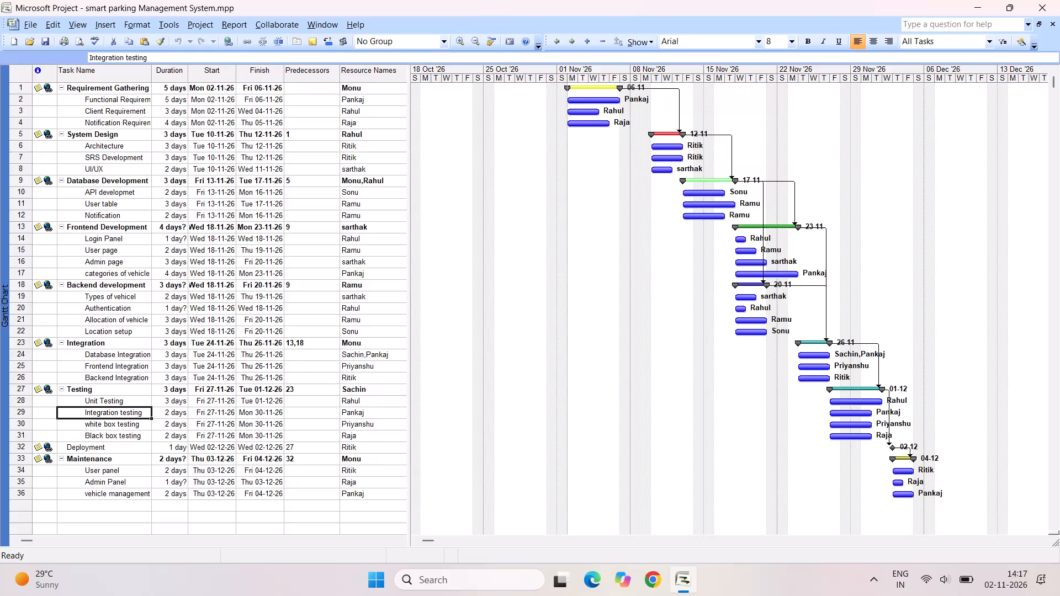
Switch to Word and create a new blank document, dismissing the end-of-support notice.
left_click(973, 10)
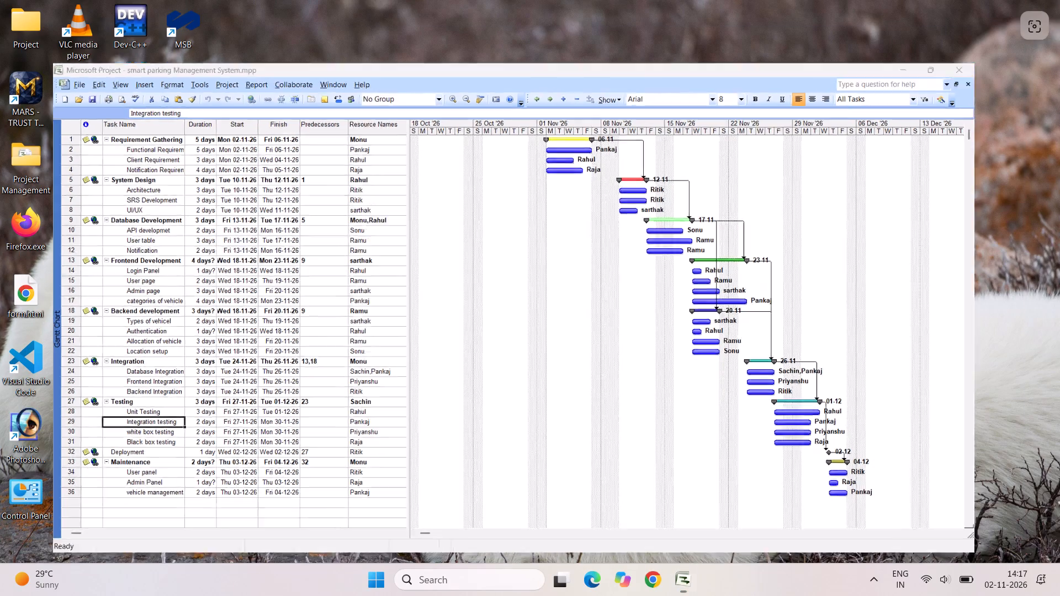
left_click(377, 574)
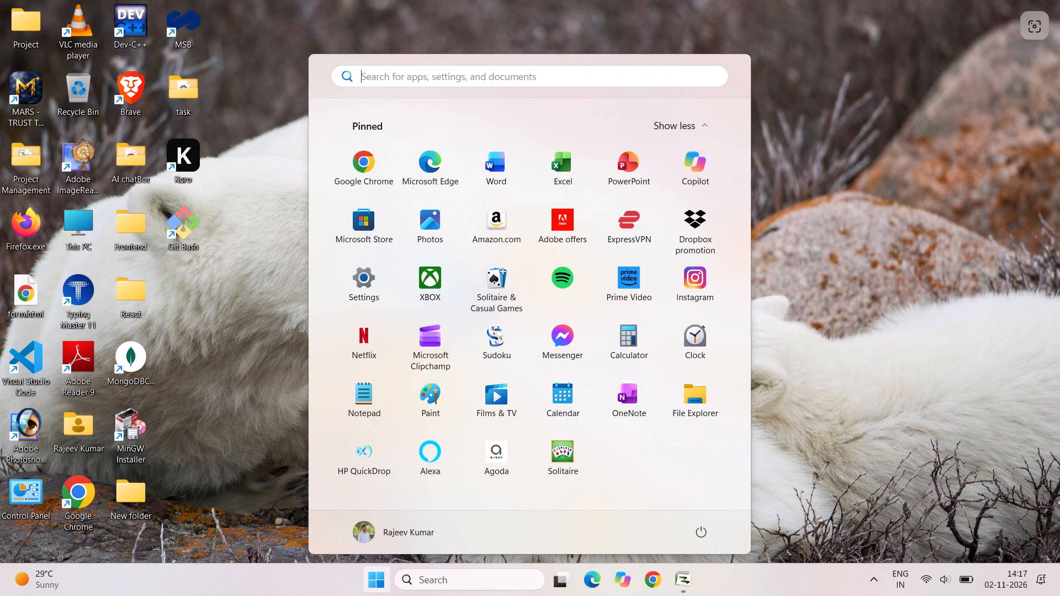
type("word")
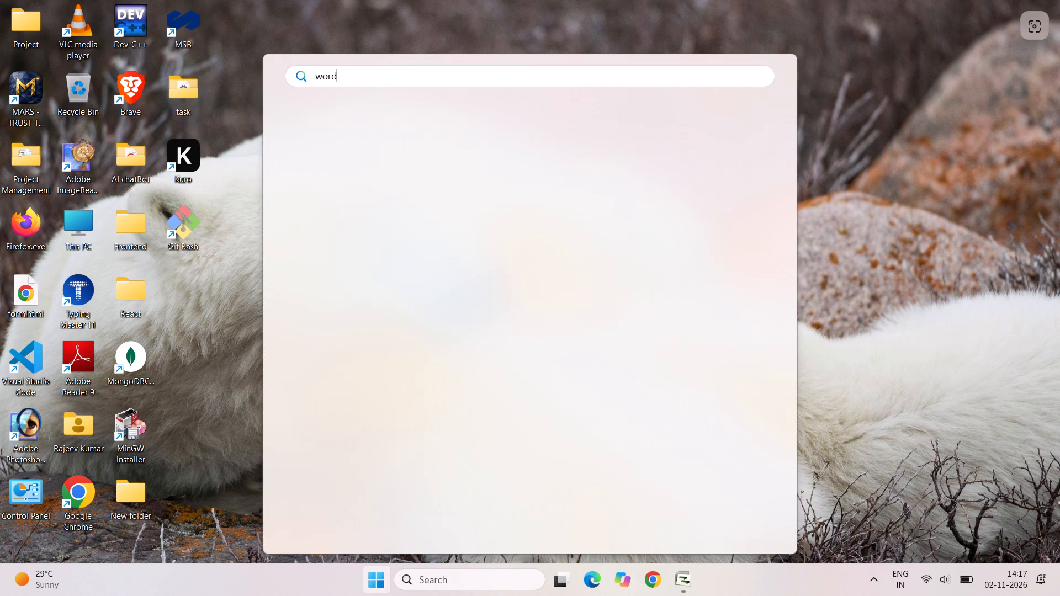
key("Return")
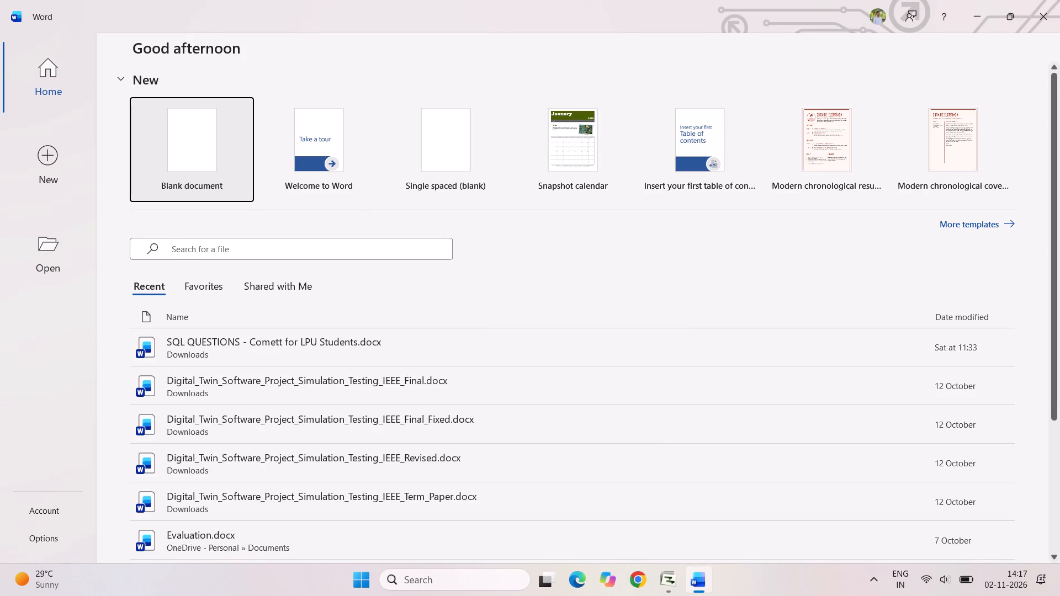
left_click(219, 146)
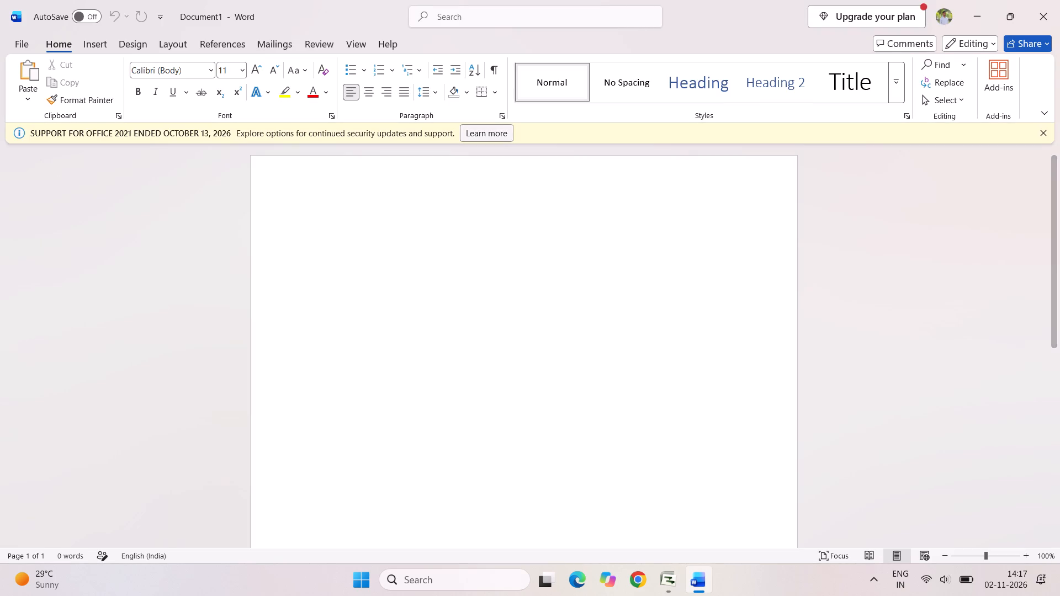
left_click(1042, 127)
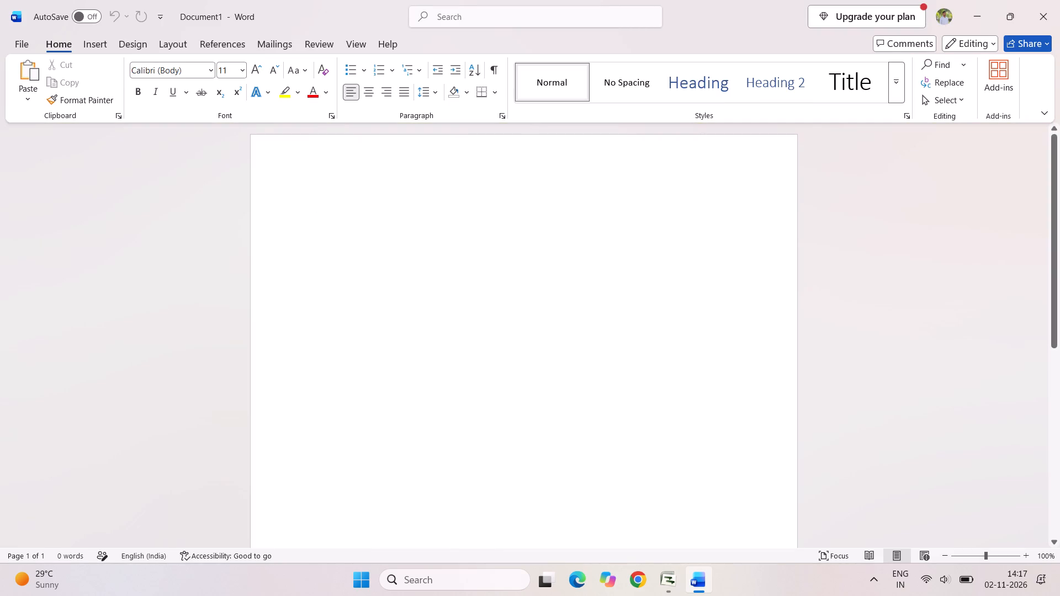
Enter the title "Continuous Assessment - 2" on the first line, indented with leading spaces.
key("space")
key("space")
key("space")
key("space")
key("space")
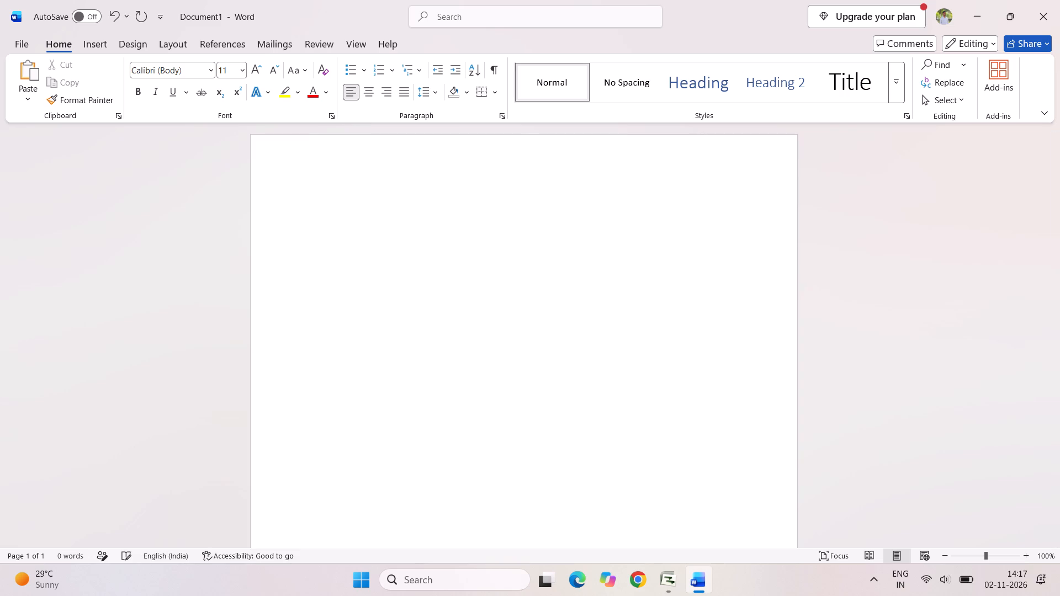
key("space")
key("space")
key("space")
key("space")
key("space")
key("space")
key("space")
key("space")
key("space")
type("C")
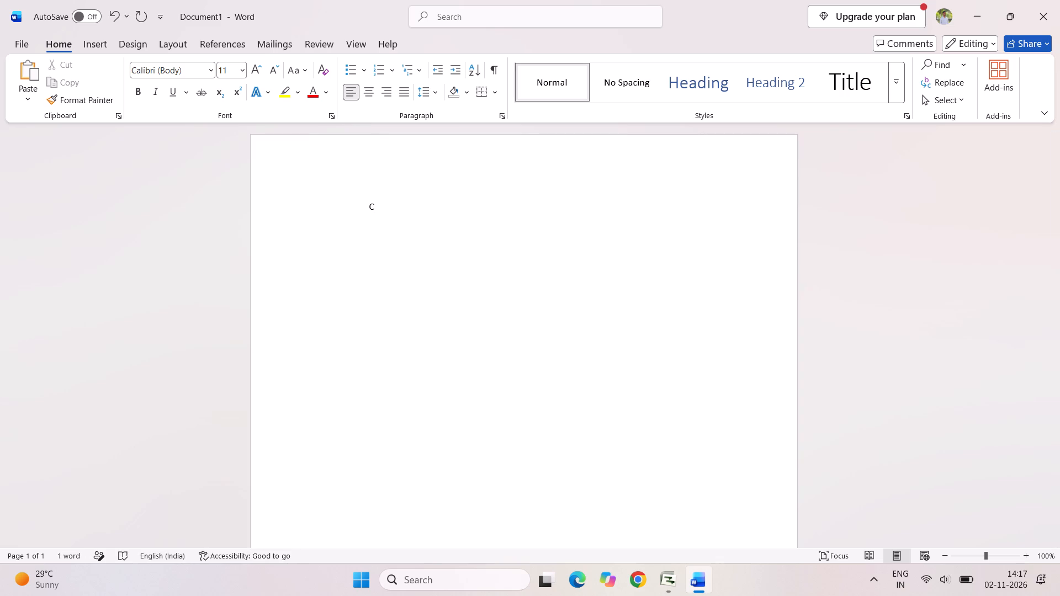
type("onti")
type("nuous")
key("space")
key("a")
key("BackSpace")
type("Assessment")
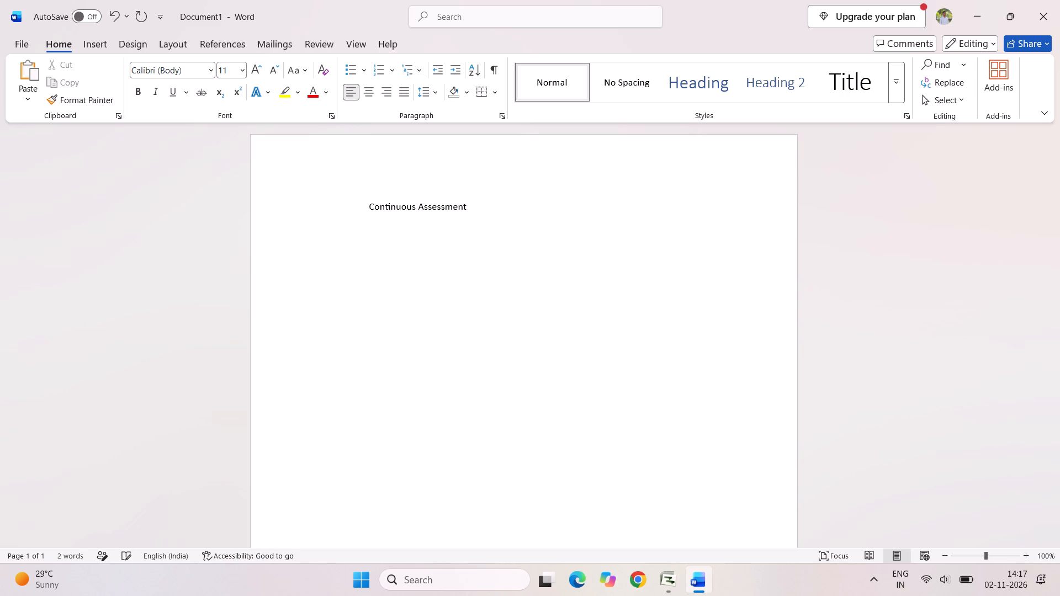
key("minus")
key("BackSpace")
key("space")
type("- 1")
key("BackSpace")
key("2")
Format the "Continuous Assessment - 2" title as bold, size 16 and centred.
left_click_drag(371, 209, 426, 209)
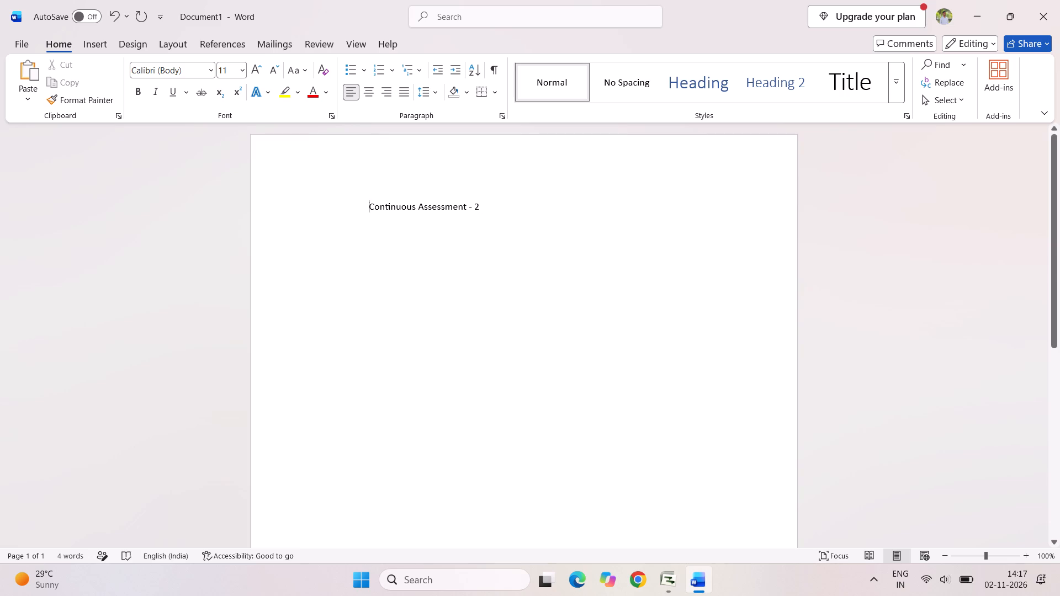
left_click_drag(426, 209, 484, 207)
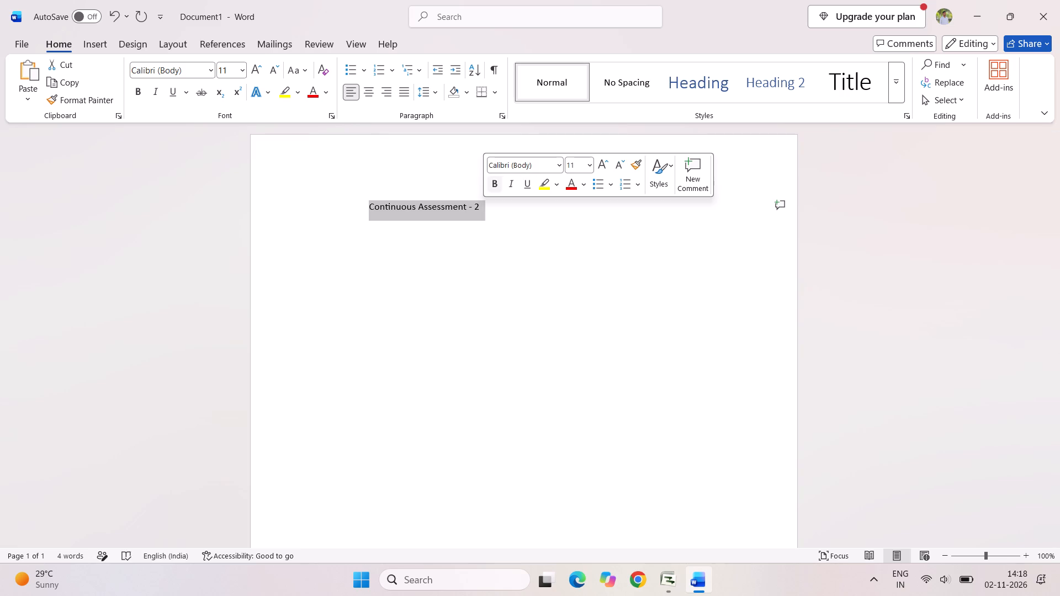
left_click(495, 182)
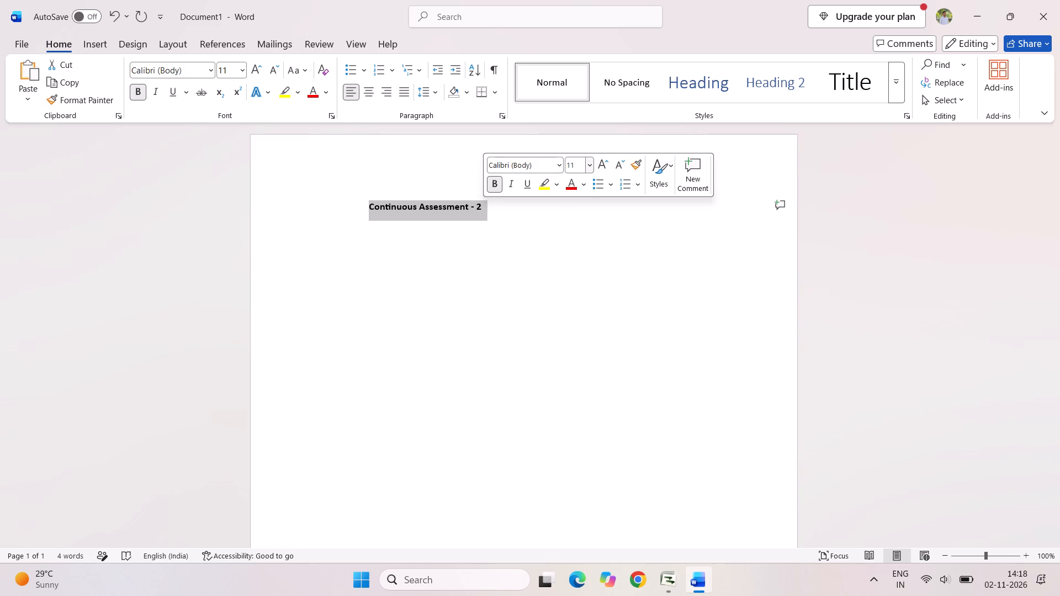
left_click(590, 161)
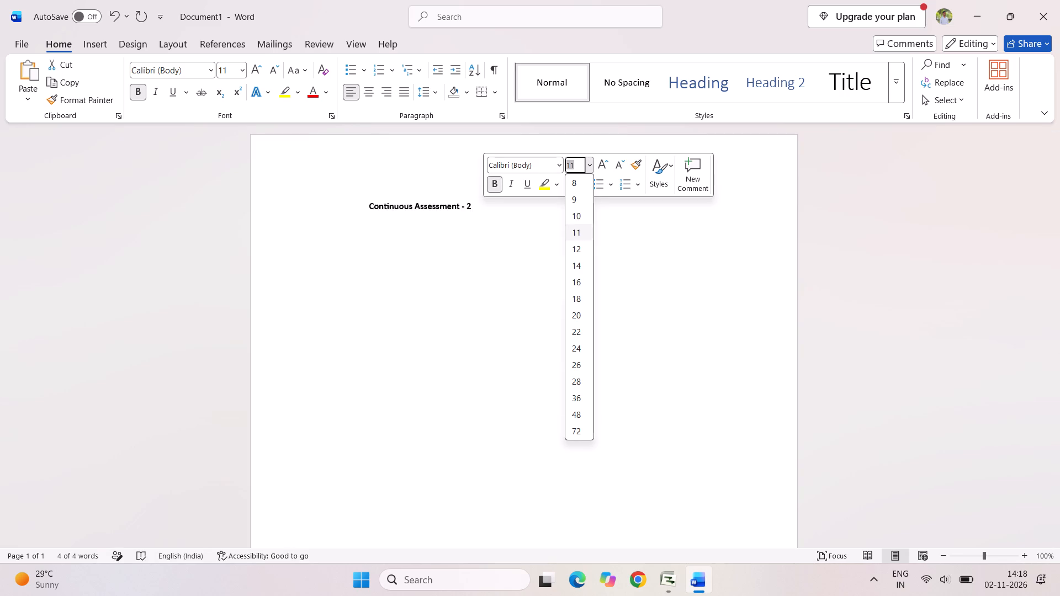
left_click(577, 274)
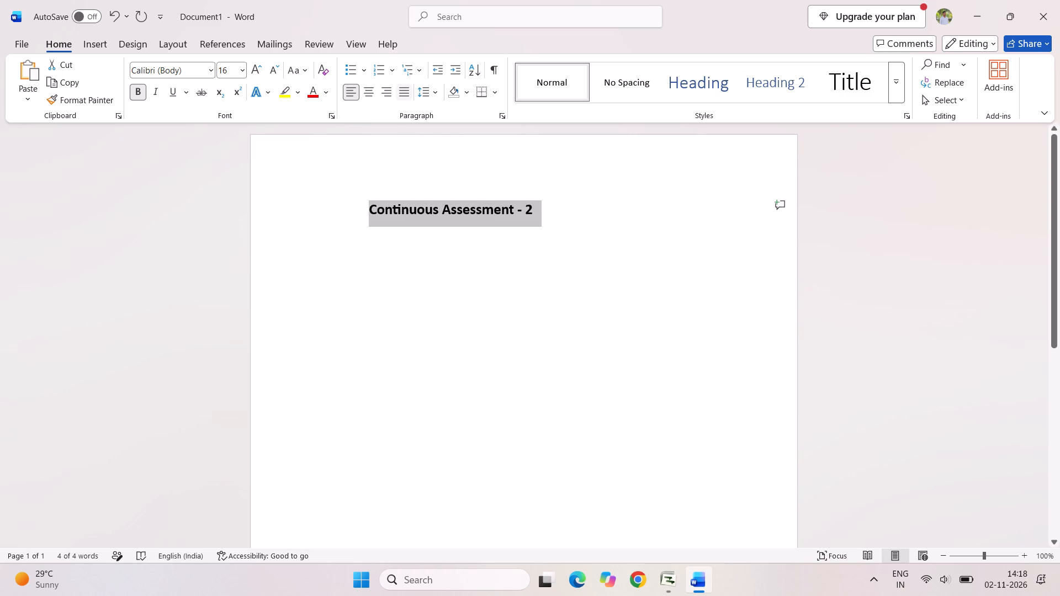
left_click(369, 88)
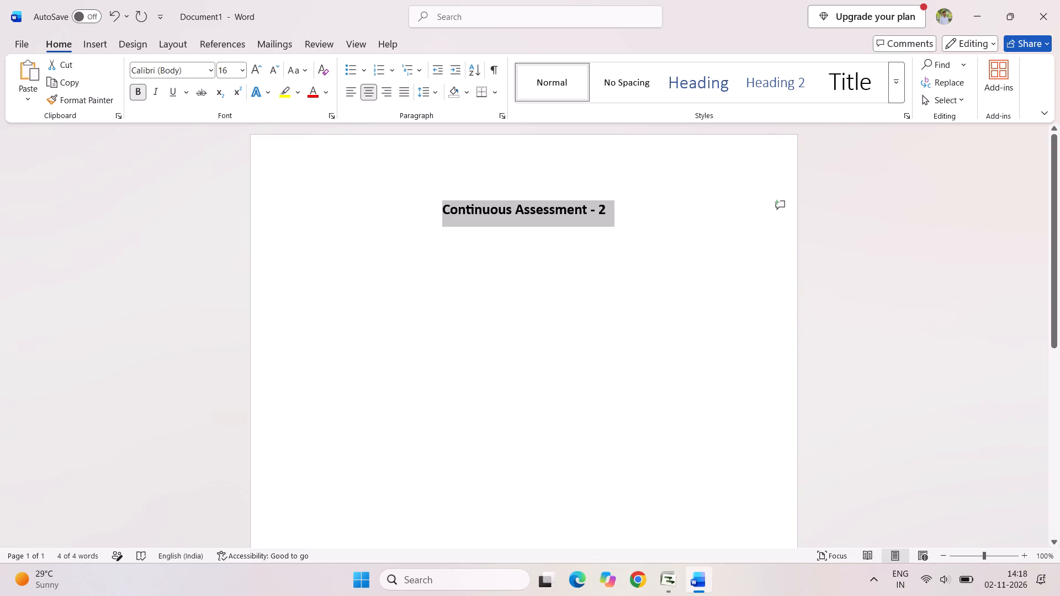
Add the project title "Smart Parking Management System" on a new left-aligned line below the assessment title.
left_click(661, 220)
key("Return")
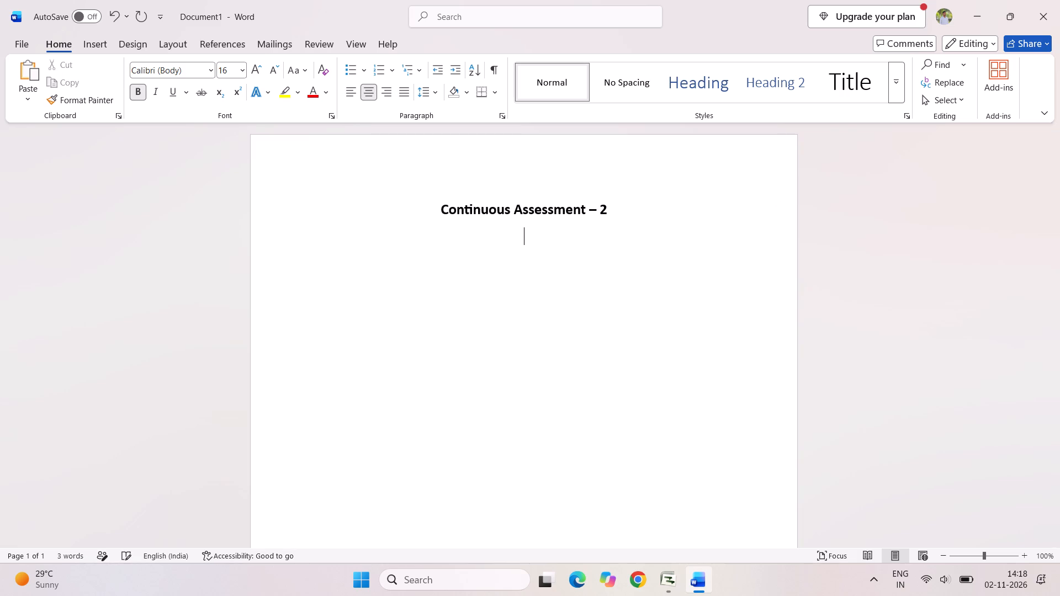
key("BackSpace")
left_click(664, 578)
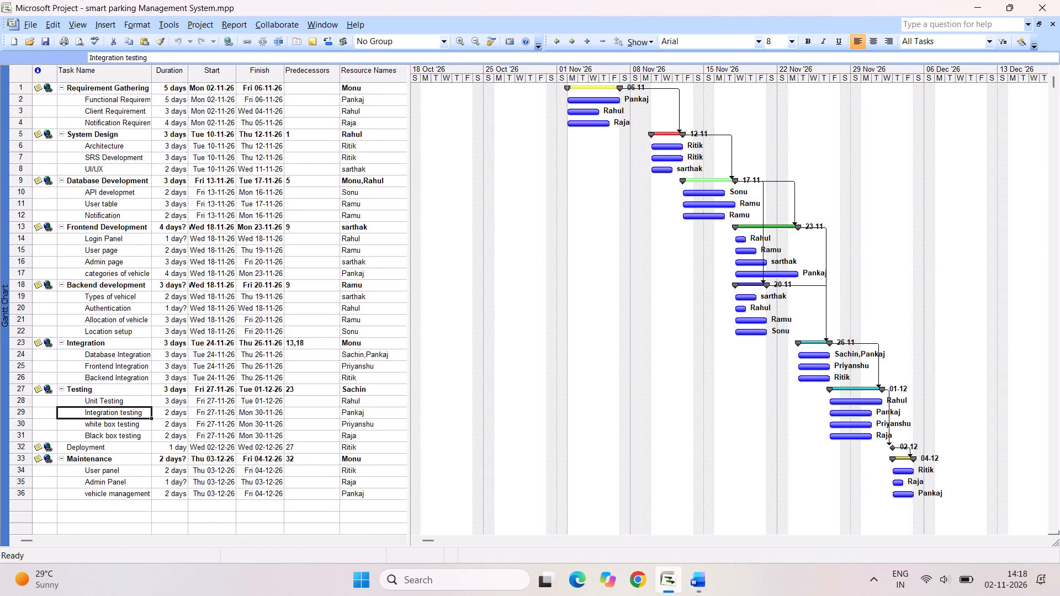
left_click(692, 581)
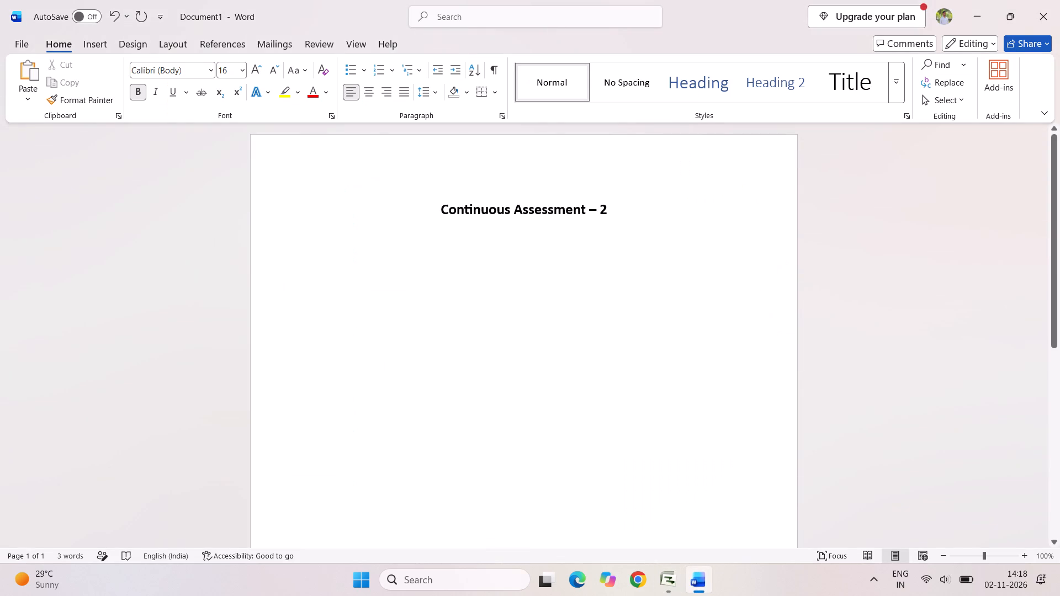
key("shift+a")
key("BackSpace")
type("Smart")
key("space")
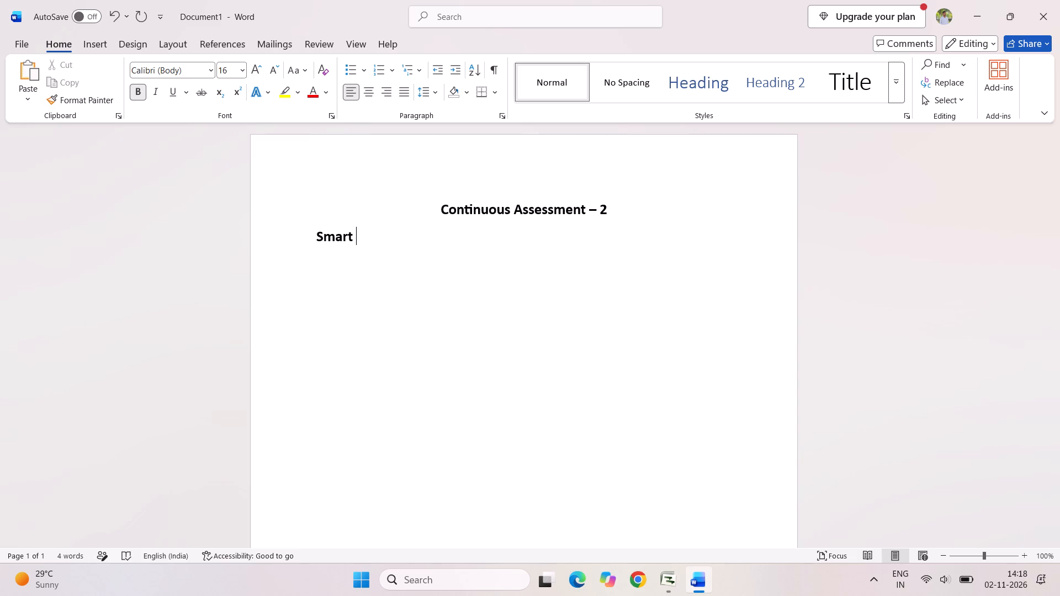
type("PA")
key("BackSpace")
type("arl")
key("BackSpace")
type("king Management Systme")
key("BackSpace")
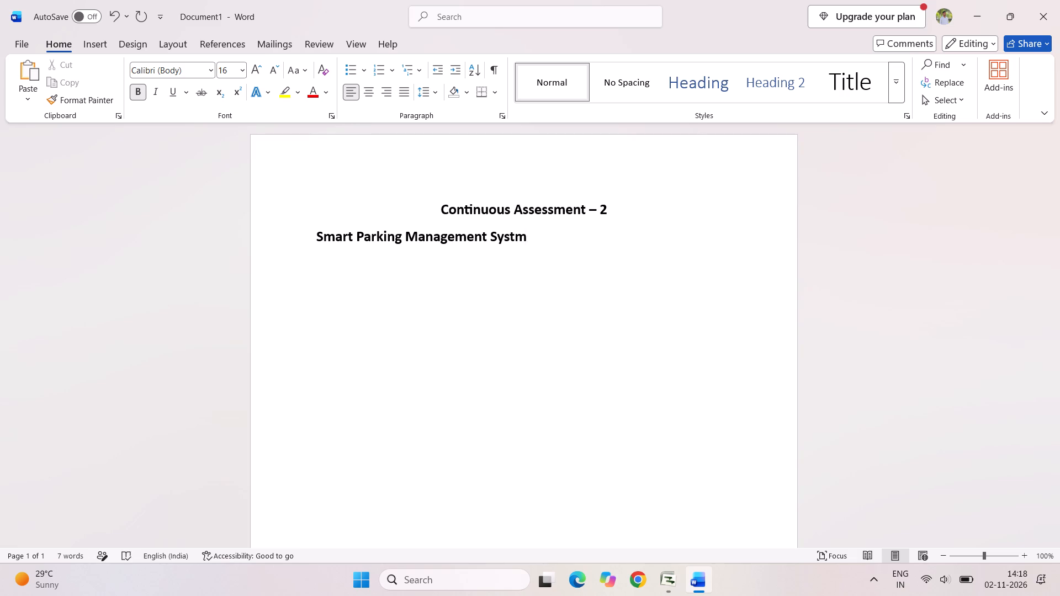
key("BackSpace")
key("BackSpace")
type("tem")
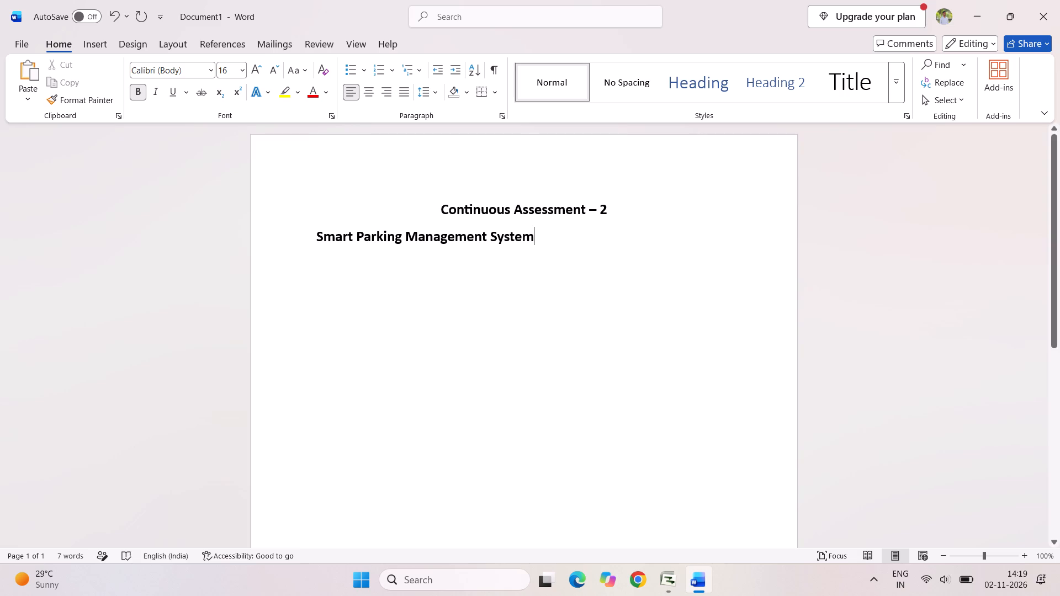
Centre the "Smart Parking Management System" line.
left_click_drag(319, 236, 331, 234)
left_click_drag(331, 234, 543, 235)
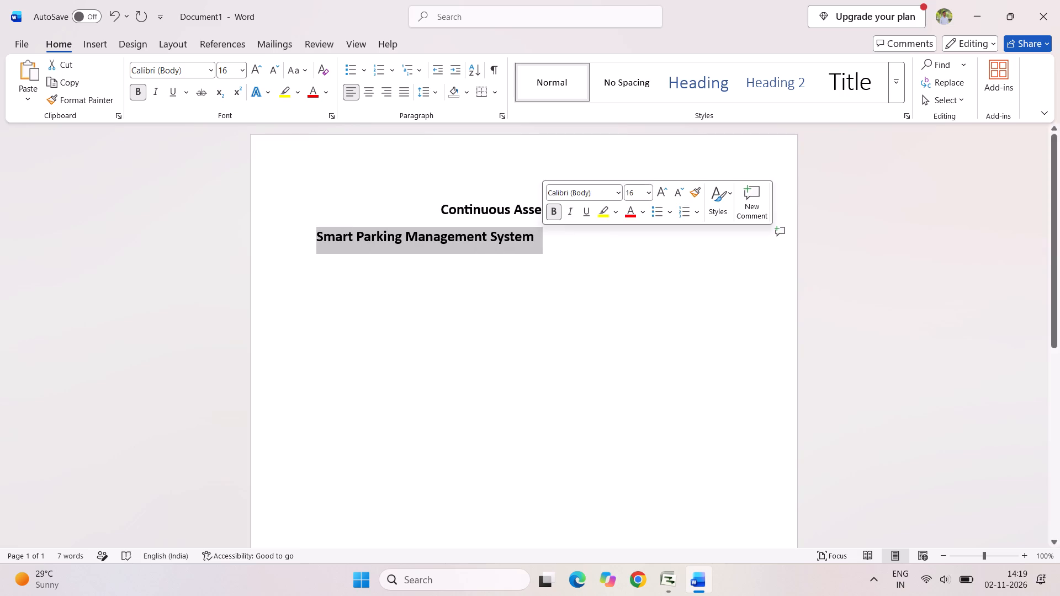
left_click(352, 92)
left_click(363, 92)
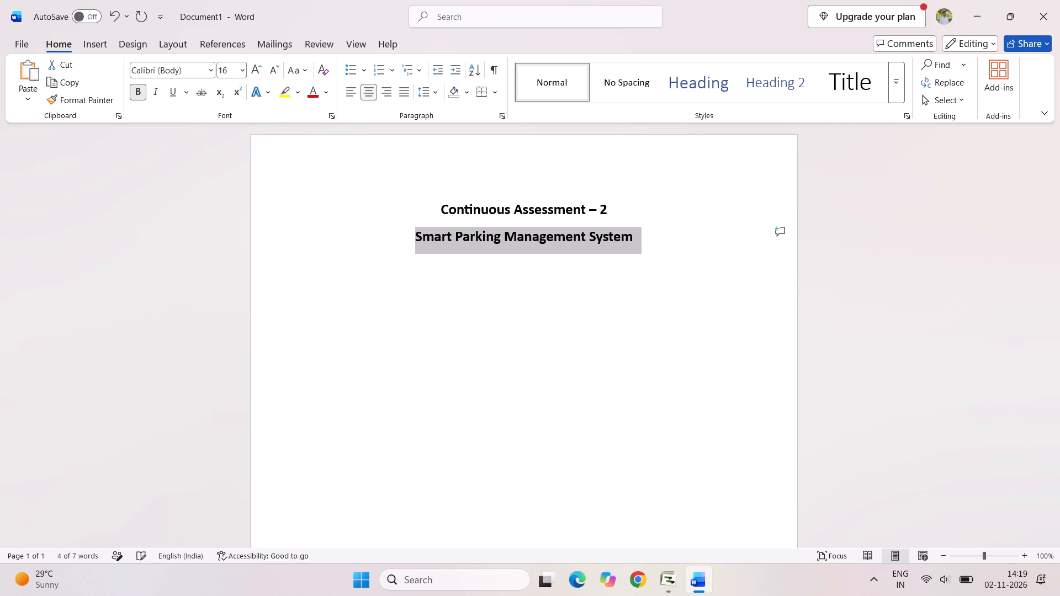
Add a left-aligned "Reg no-" line with the student's registration number below the project title.
left_click(655, 233)
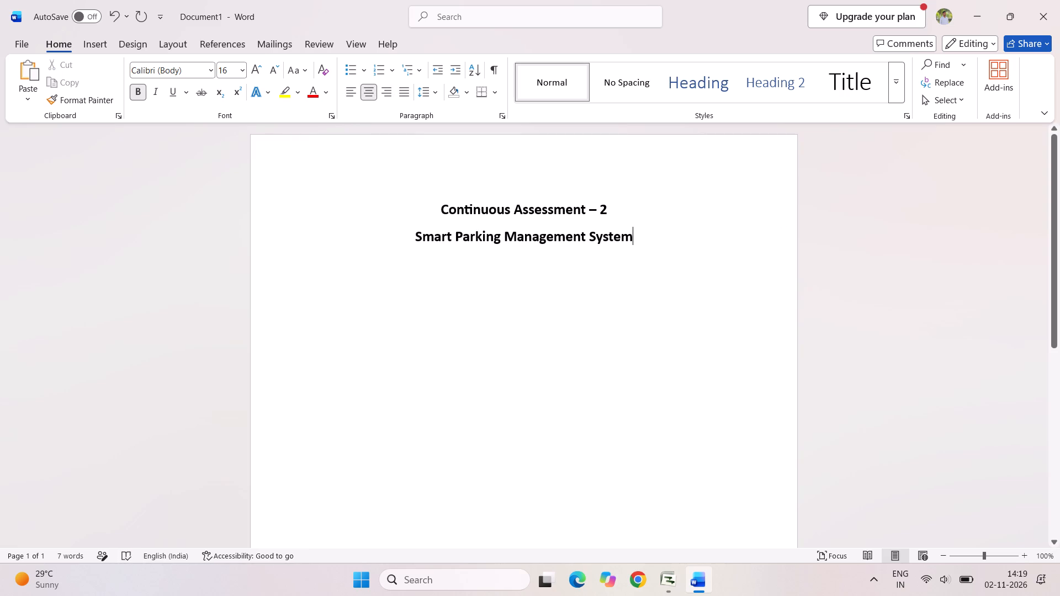
key("Return")
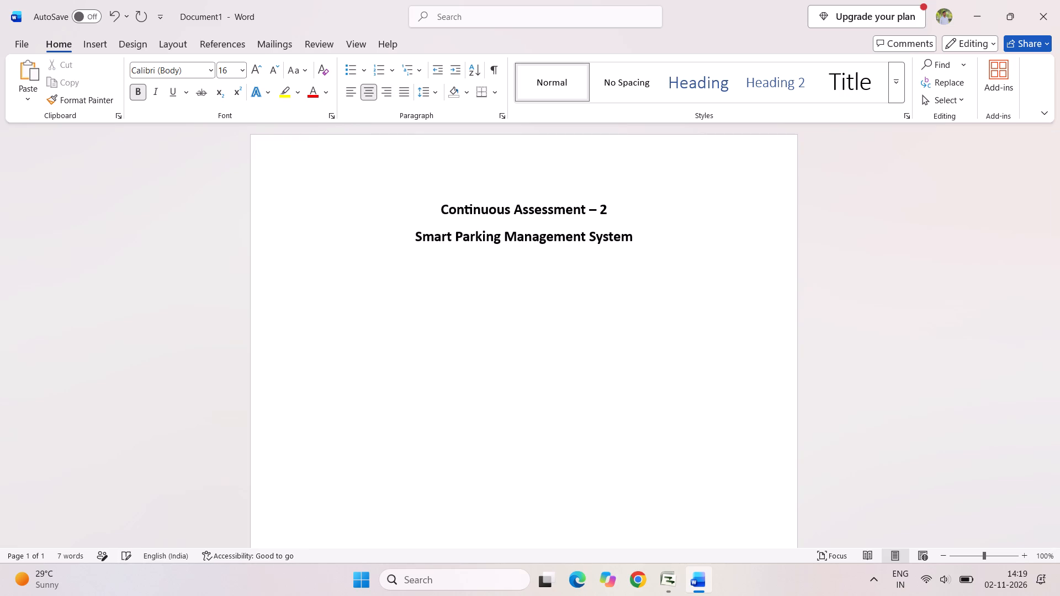
key("BackSpace")
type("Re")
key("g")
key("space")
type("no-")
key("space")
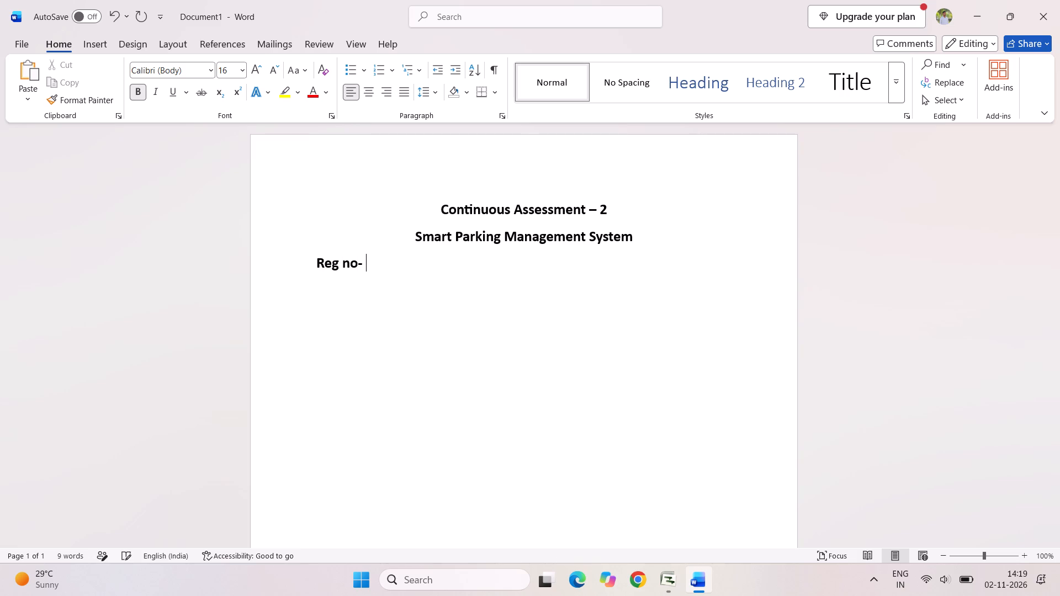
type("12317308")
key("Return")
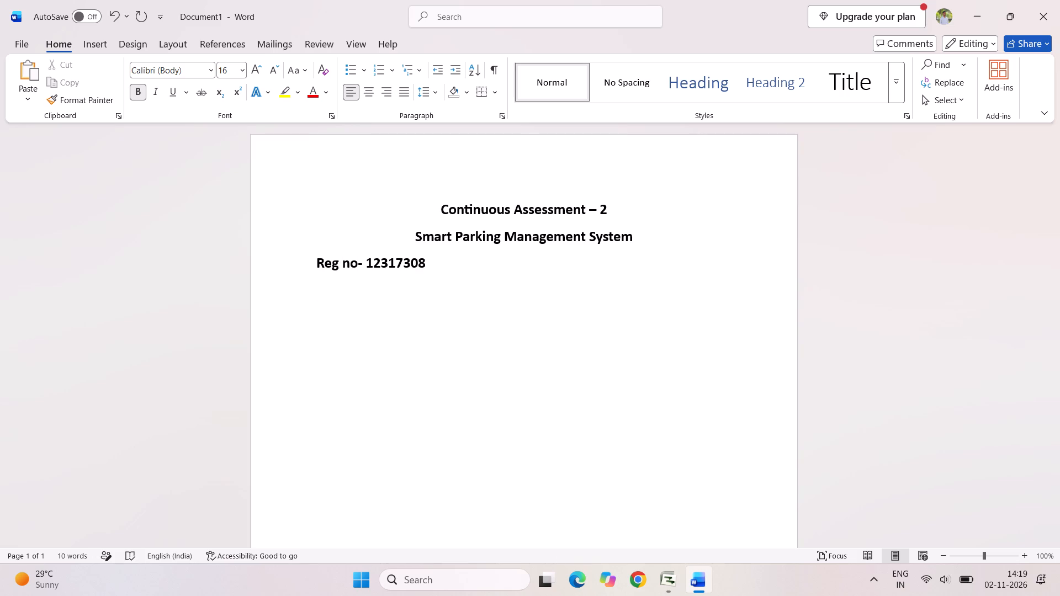
Add a "Roll no-" line with the student's roll number below the registration number line.
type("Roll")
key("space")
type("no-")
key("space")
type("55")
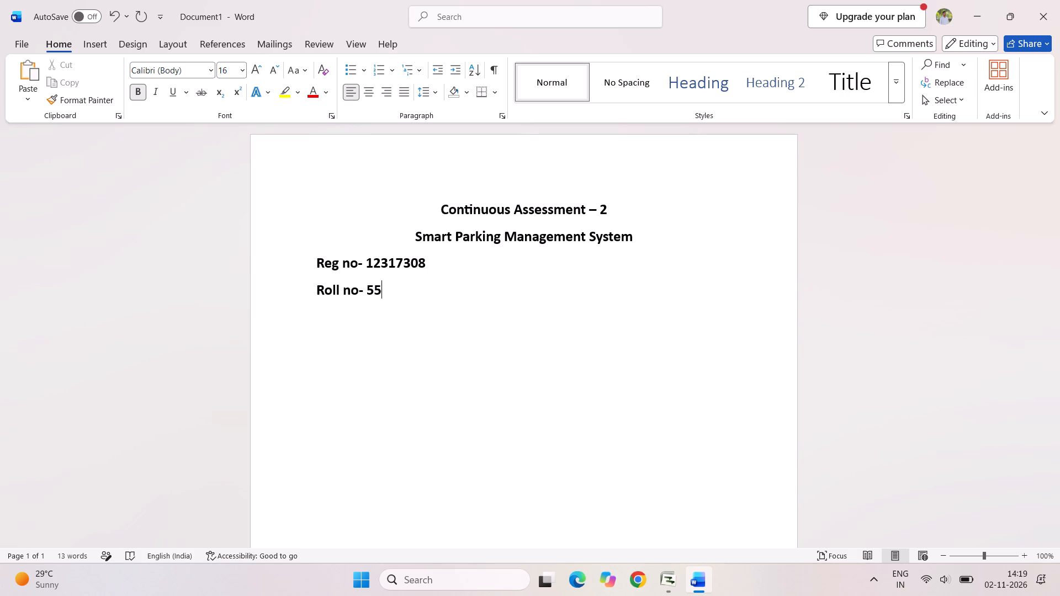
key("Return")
Add the section line "Sec- K23PE" below the roll number line.
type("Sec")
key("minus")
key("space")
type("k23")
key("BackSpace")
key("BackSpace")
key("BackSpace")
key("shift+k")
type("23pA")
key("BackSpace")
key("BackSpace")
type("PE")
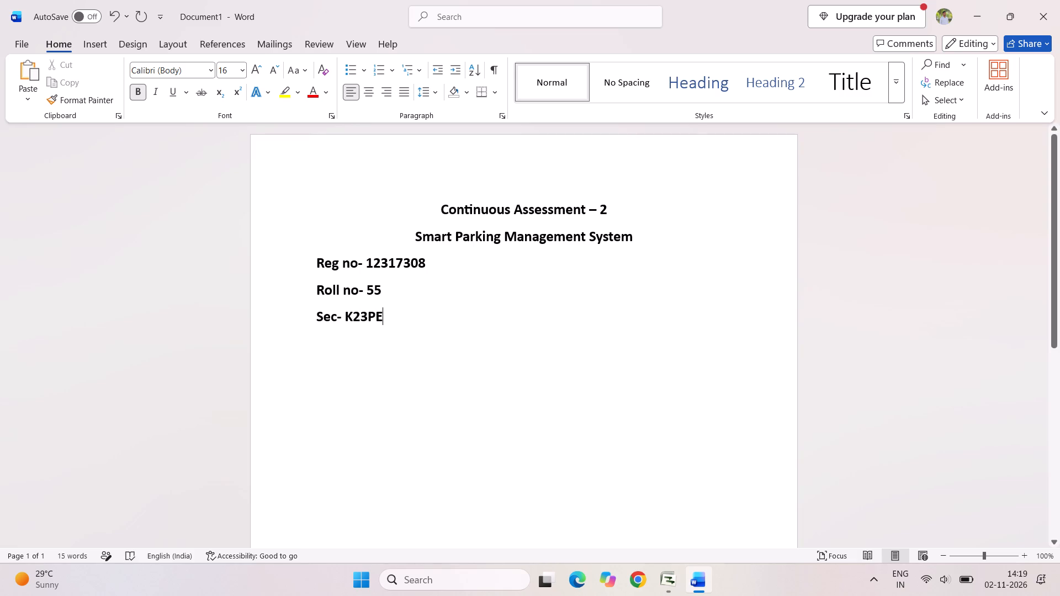
Centre the registration number, roll number and section lines.
left_click_drag(312, 260, 395, 315)
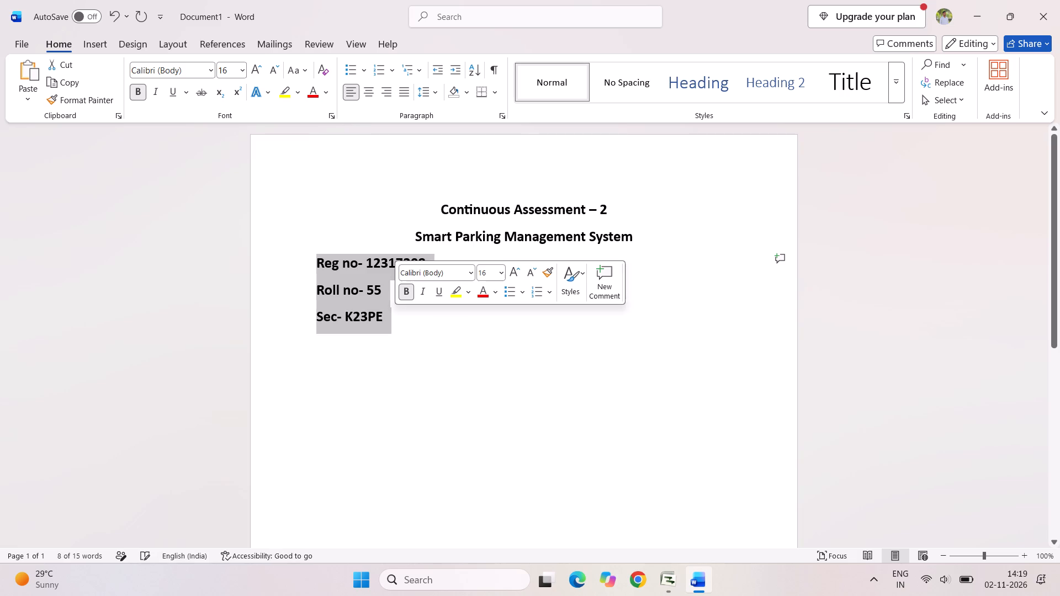
left_click(372, 90)
left_click(627, 339)
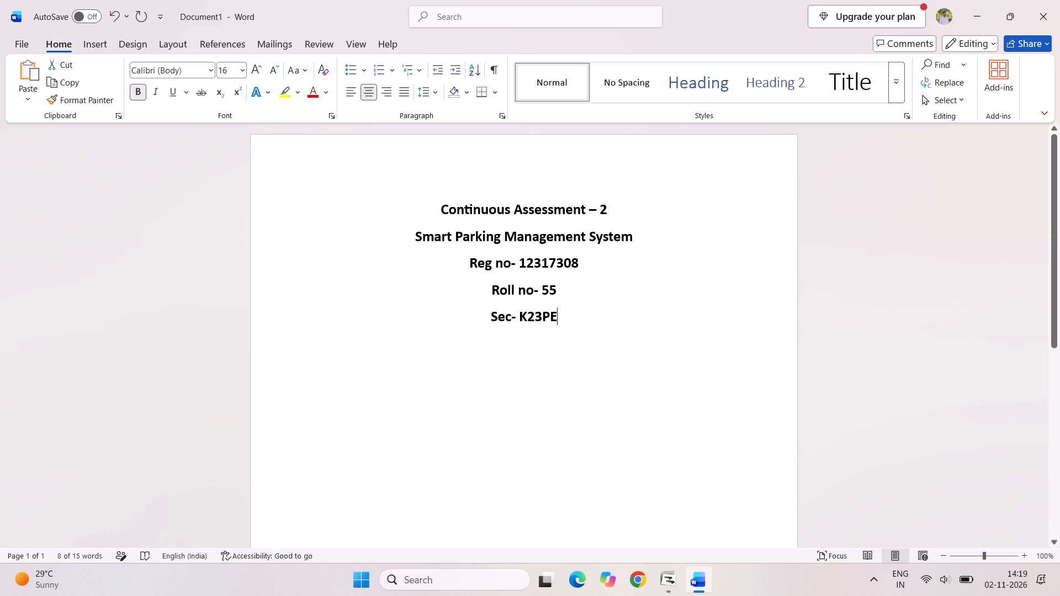
Start a new empty left-aligned line below the section line.
key("Return")
key("BackSpace")
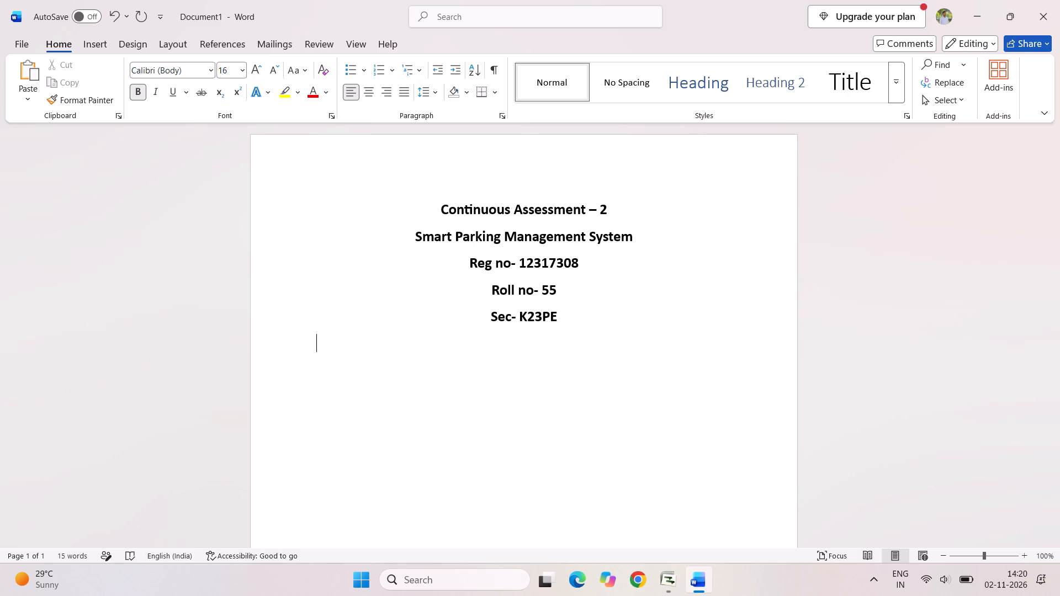
scroll(627, 339, "down", 1)
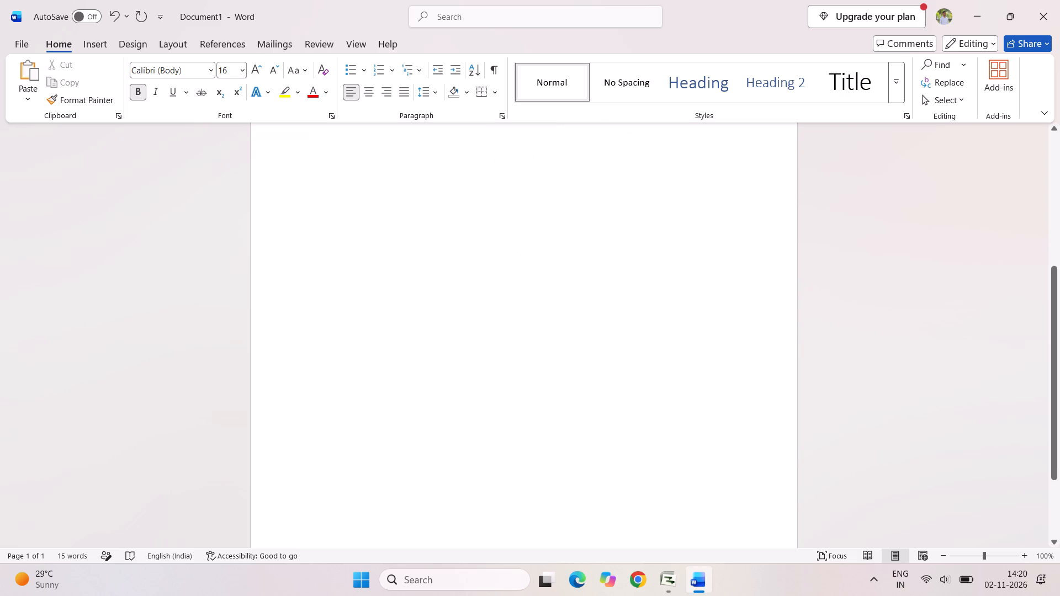
scroll(627, 339, "up", 1)
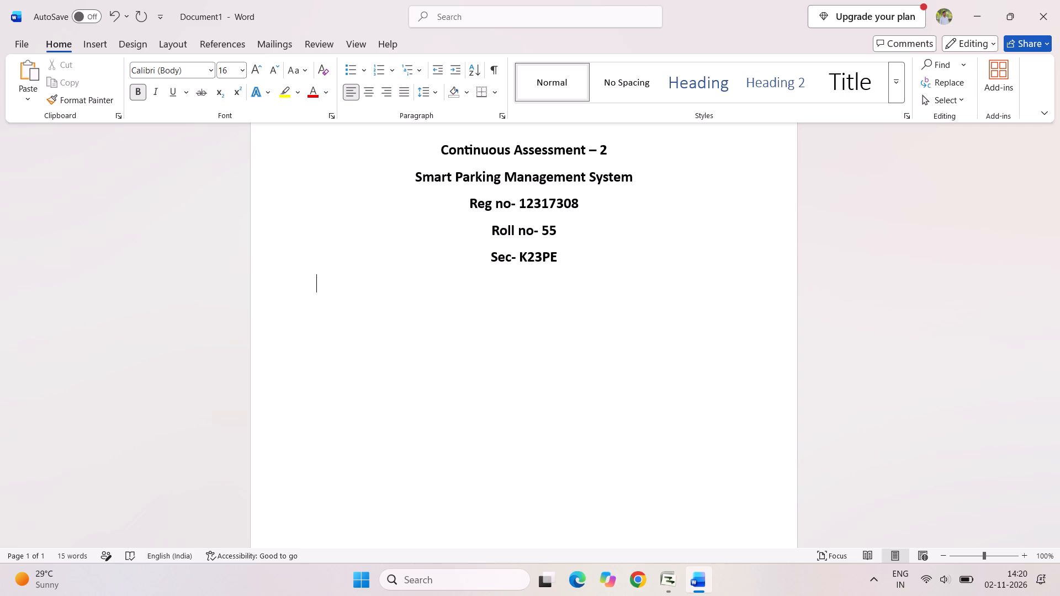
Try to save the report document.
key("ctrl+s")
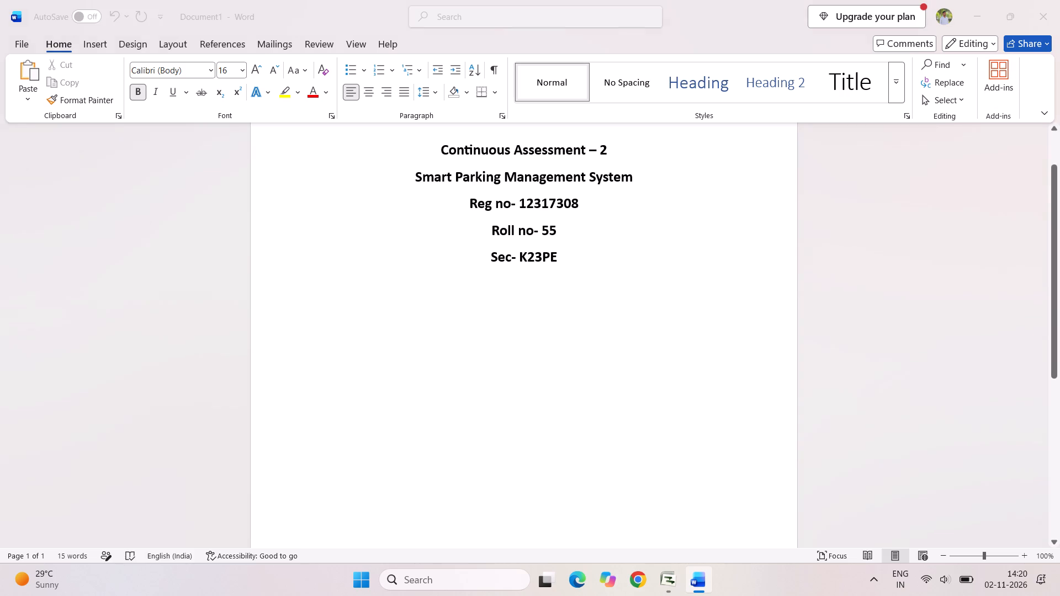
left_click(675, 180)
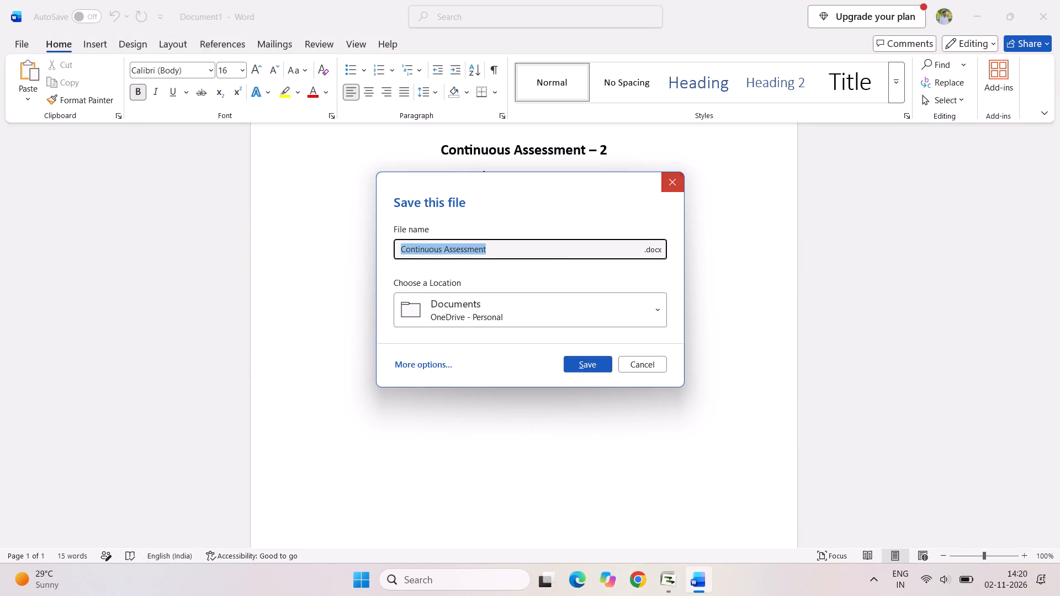
Switch to Microsoft Project and close it along with the smart parking Management System project.
left_click(983, 26)
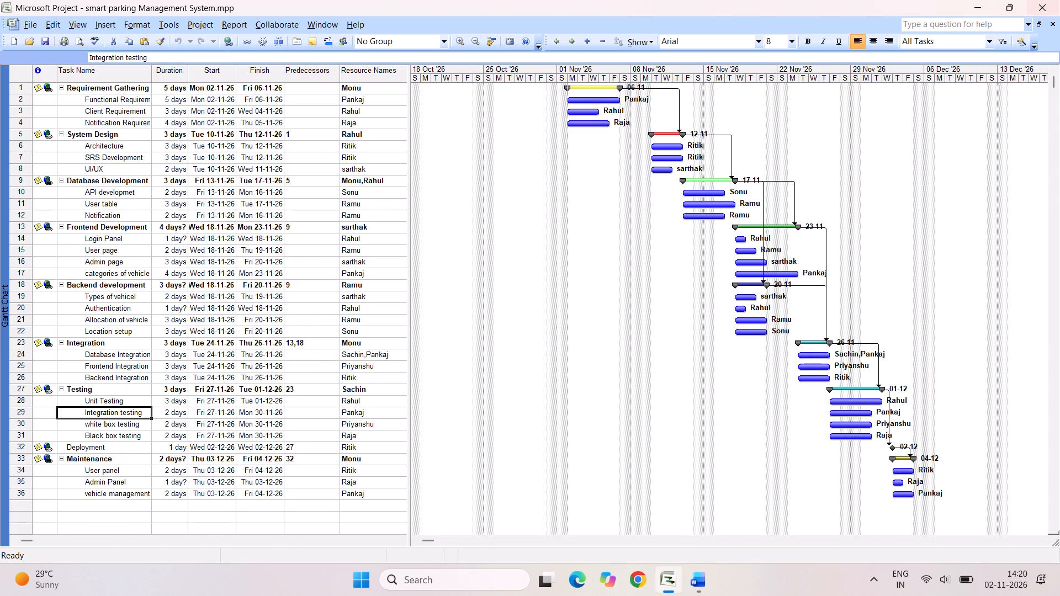
left_click(693, 570)
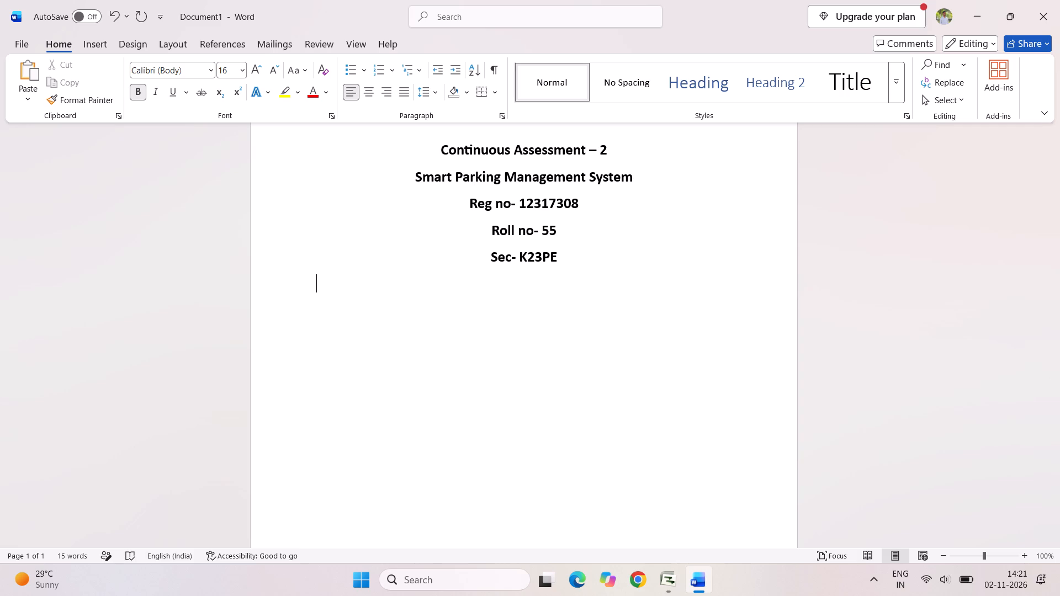
left_click(668, 576)
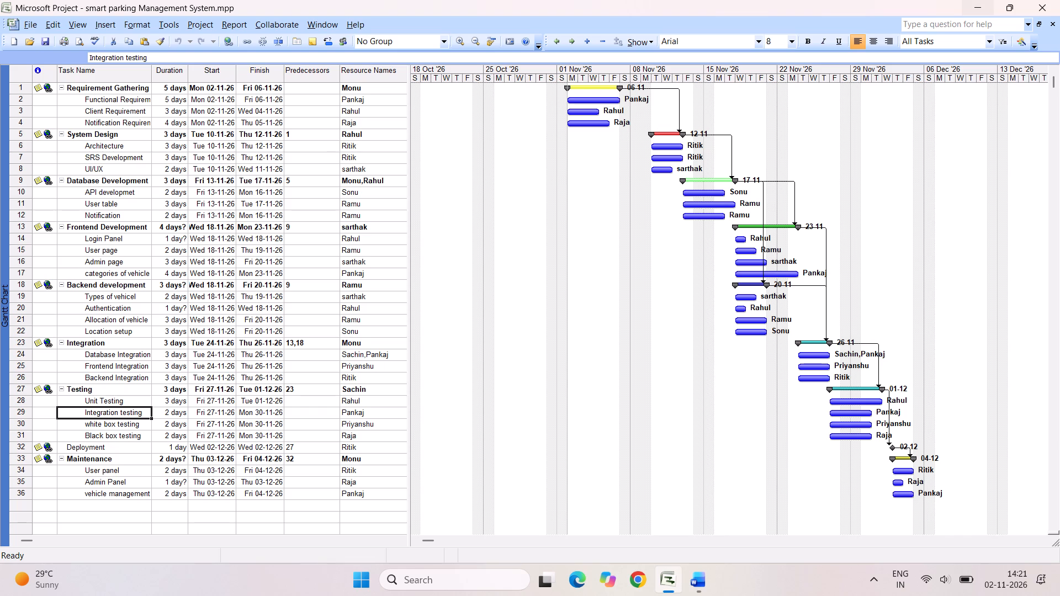
left_click(1036, 0)
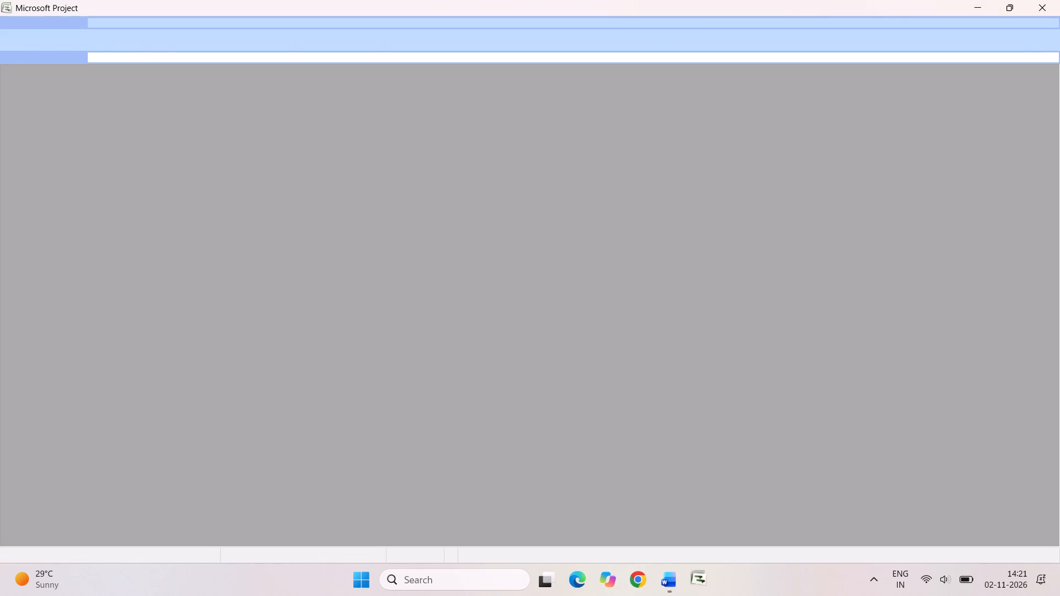
Minimise the report and open the Project Management folder from the desktop.
left_click(968, 9)
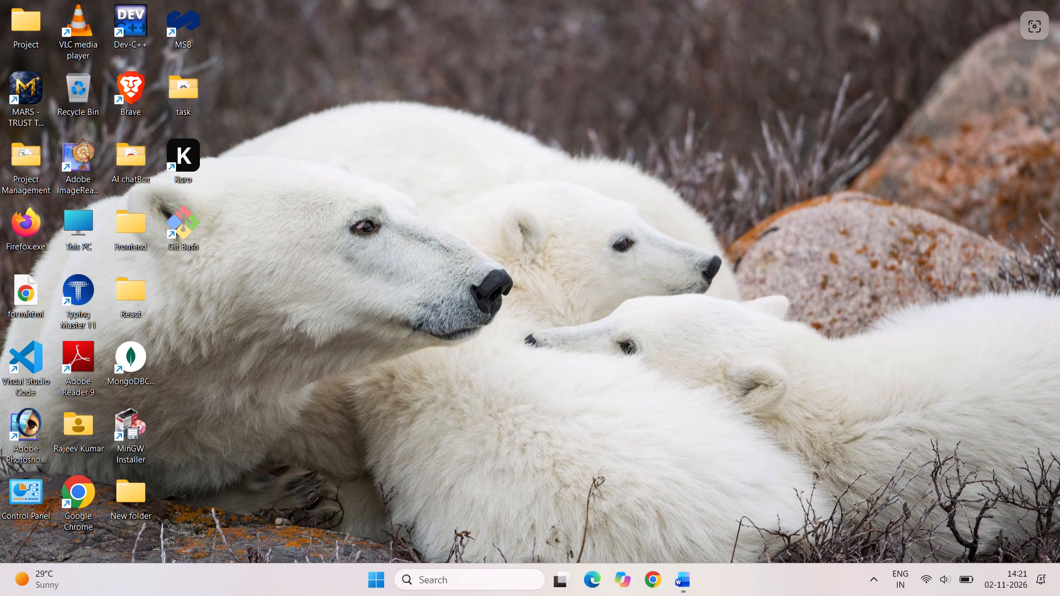
double_click(29, 151)
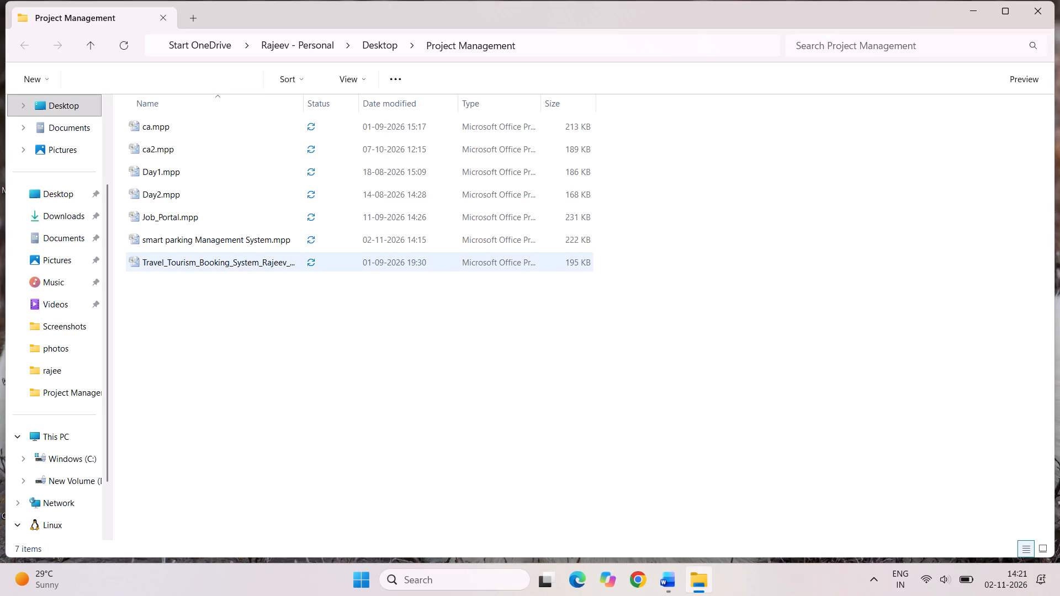
Append the student's registration number and "Roll" number, separated by underscores, to the smart parking Management System file name, keeping the .mpp extension.
left_click(241, 243)
right_click(241, 243)
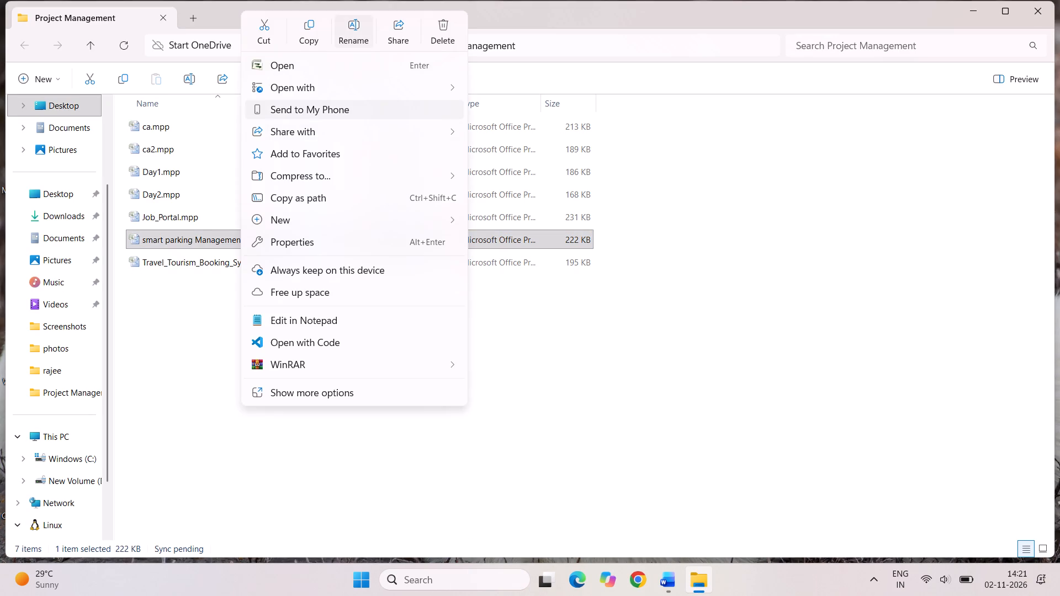
left_click(357, 33)
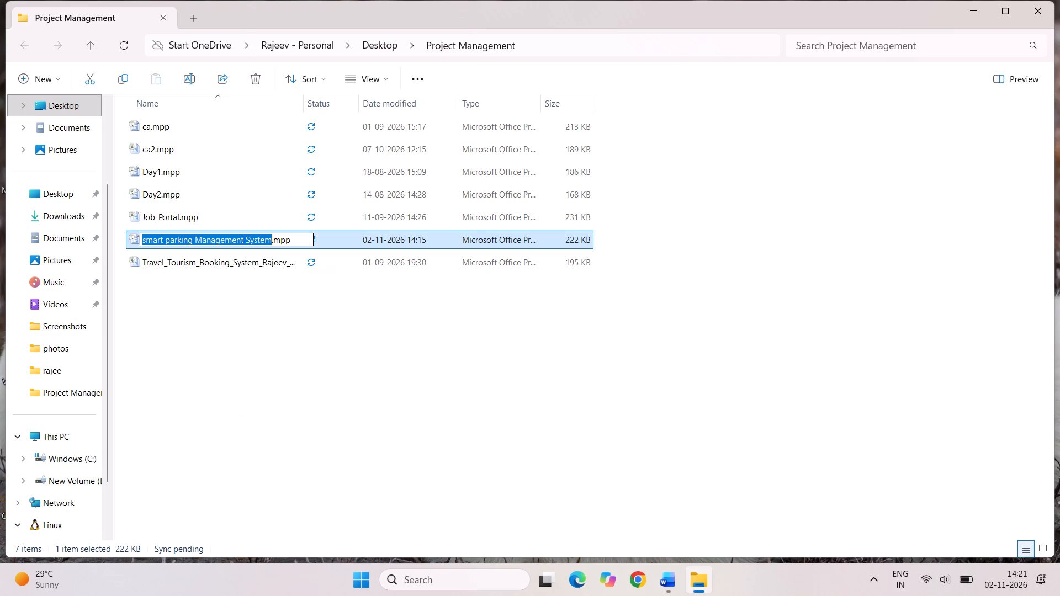
left_click(270, 242)
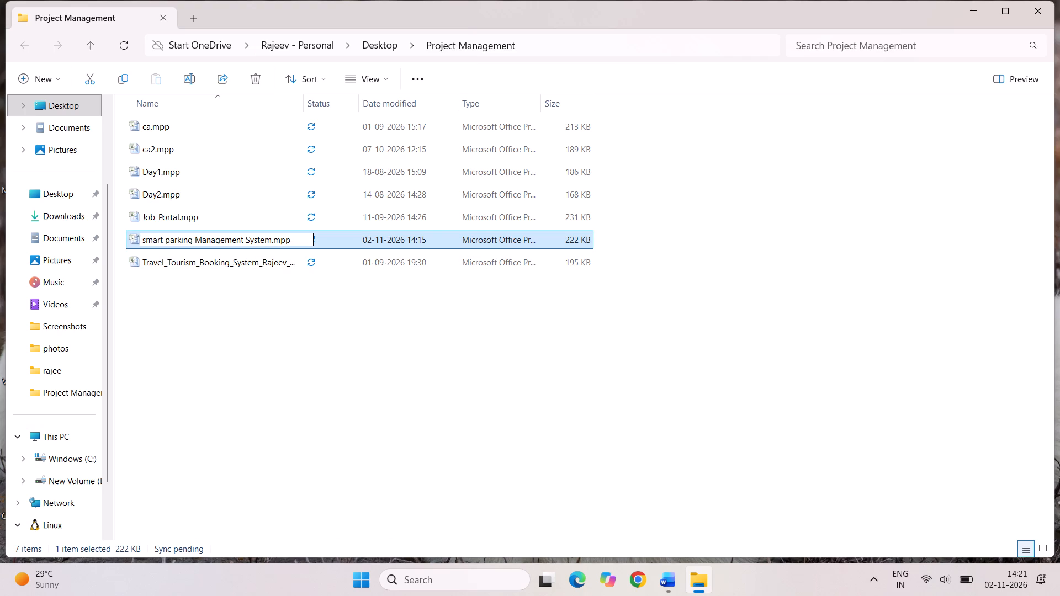
left_click(143, 240)
left_click(273, 241)
key("Left")
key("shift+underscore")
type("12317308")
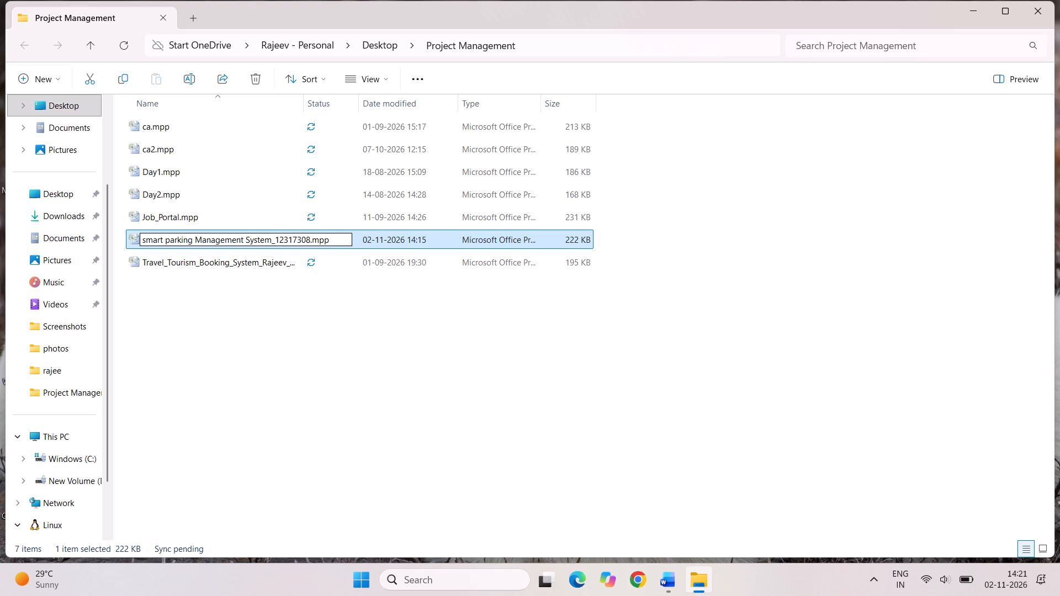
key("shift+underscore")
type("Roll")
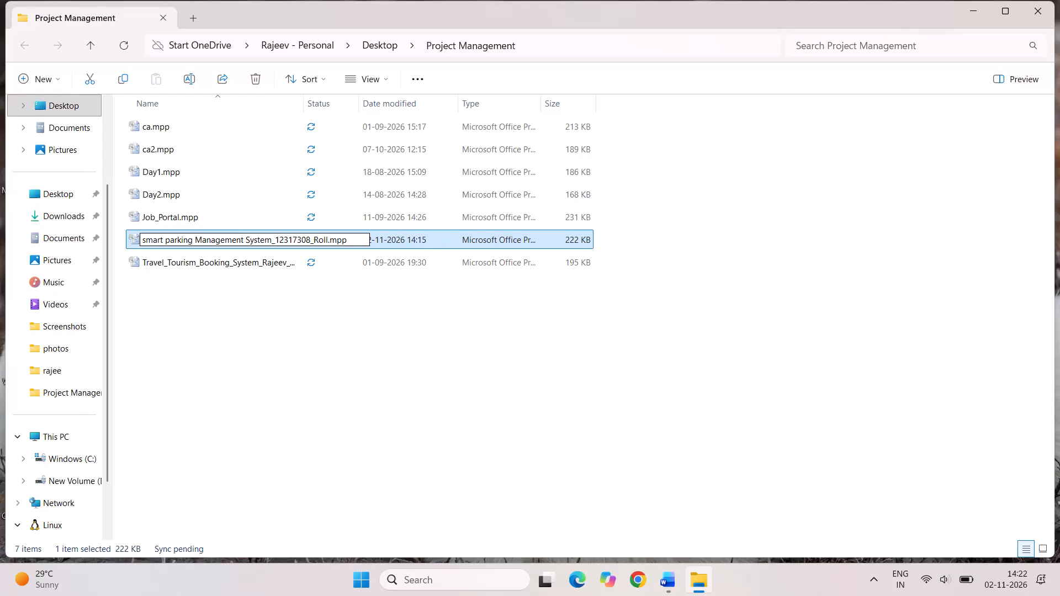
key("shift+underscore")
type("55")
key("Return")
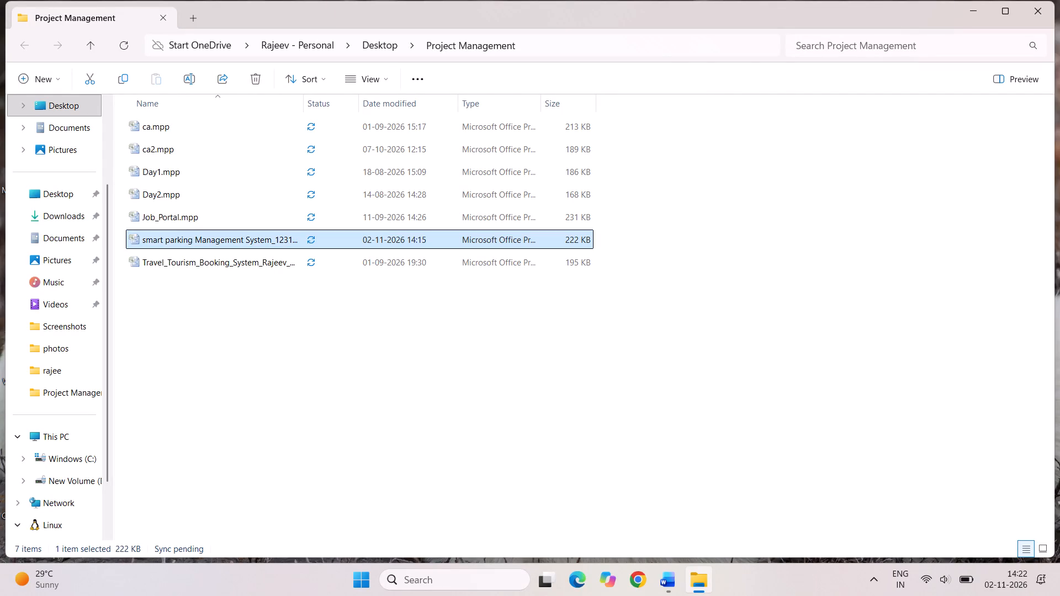
Open the renamed smart parking Management System project in Microsoft Project.
double_click(275, 242)
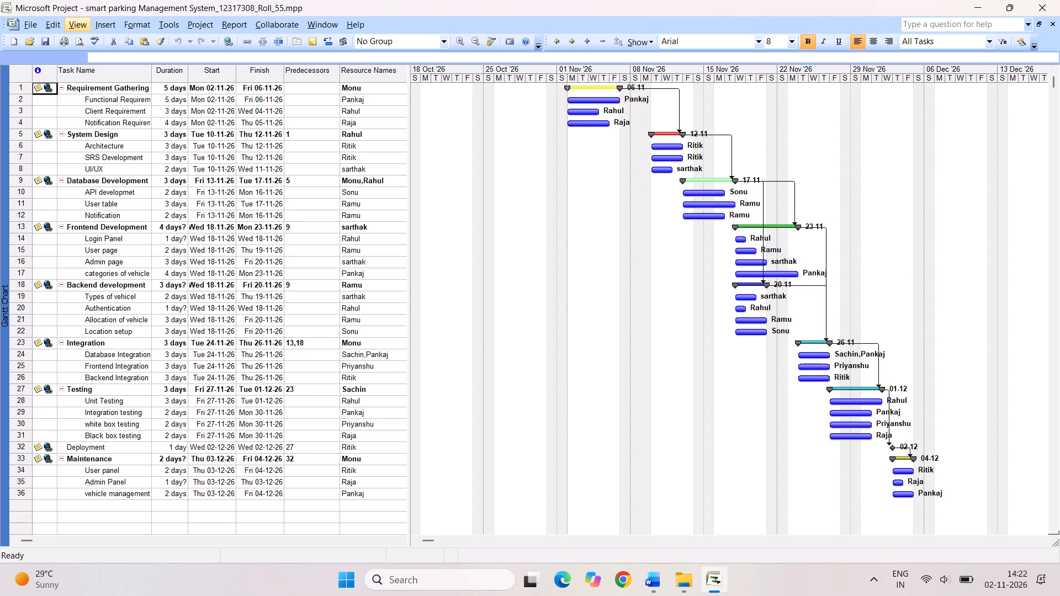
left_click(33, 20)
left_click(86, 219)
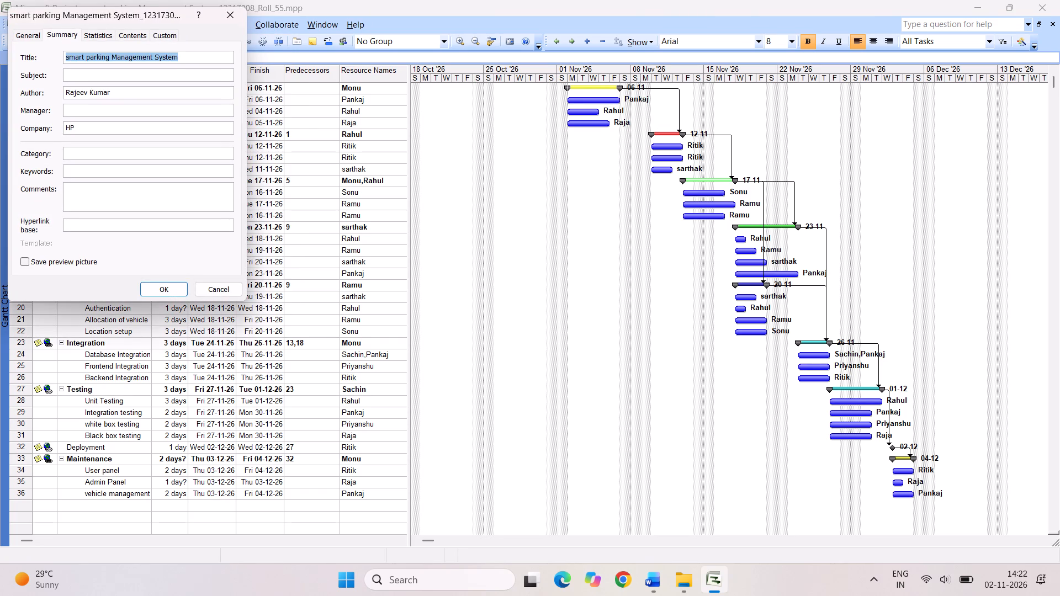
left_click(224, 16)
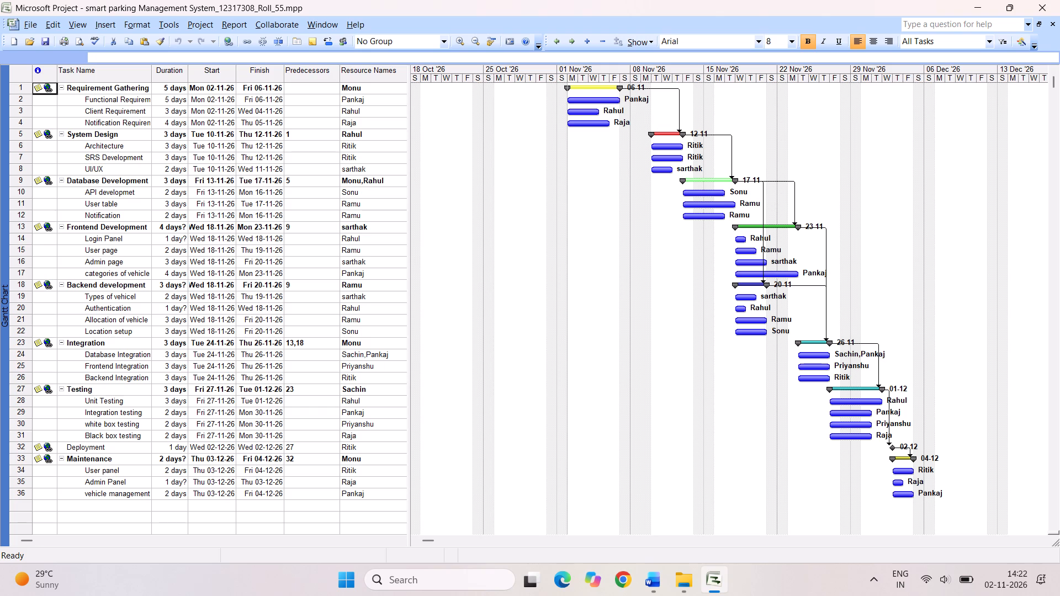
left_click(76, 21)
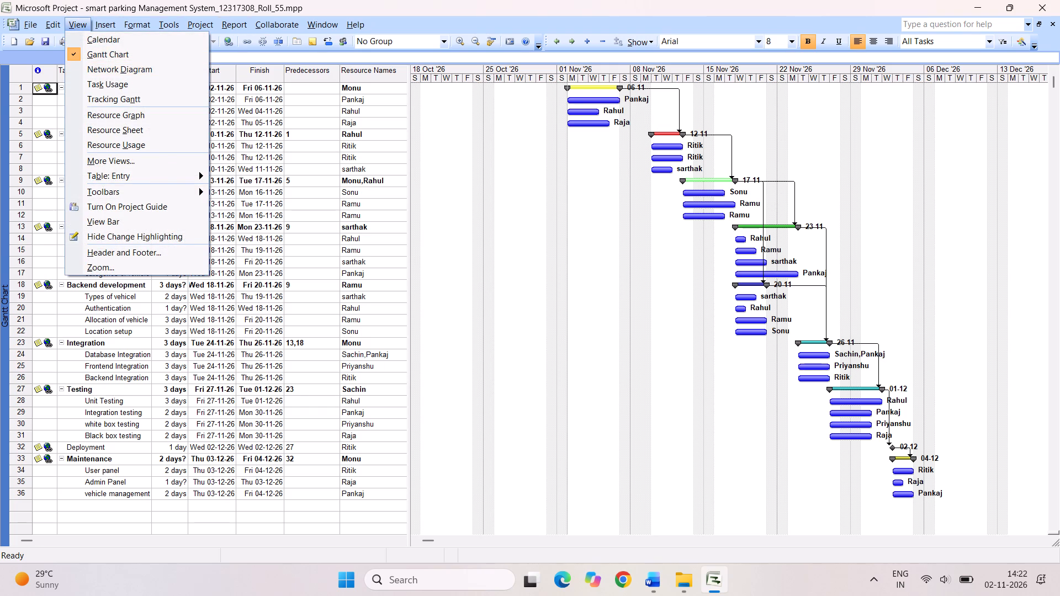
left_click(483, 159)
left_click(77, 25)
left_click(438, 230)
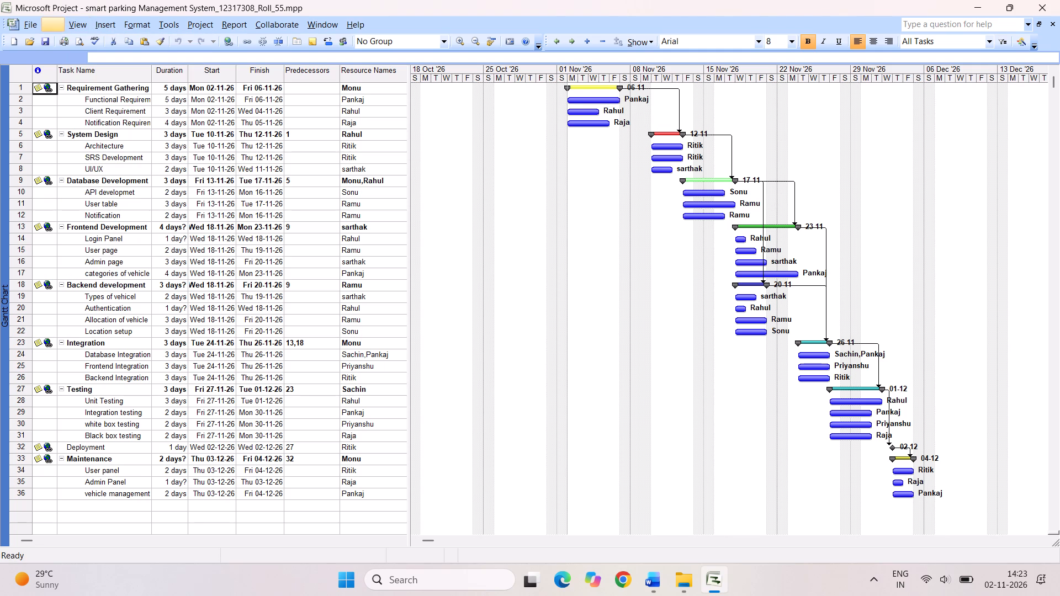
Open the project's properties and enter the manager's full name in the Manager field of the summary.
left_click(34, 28)
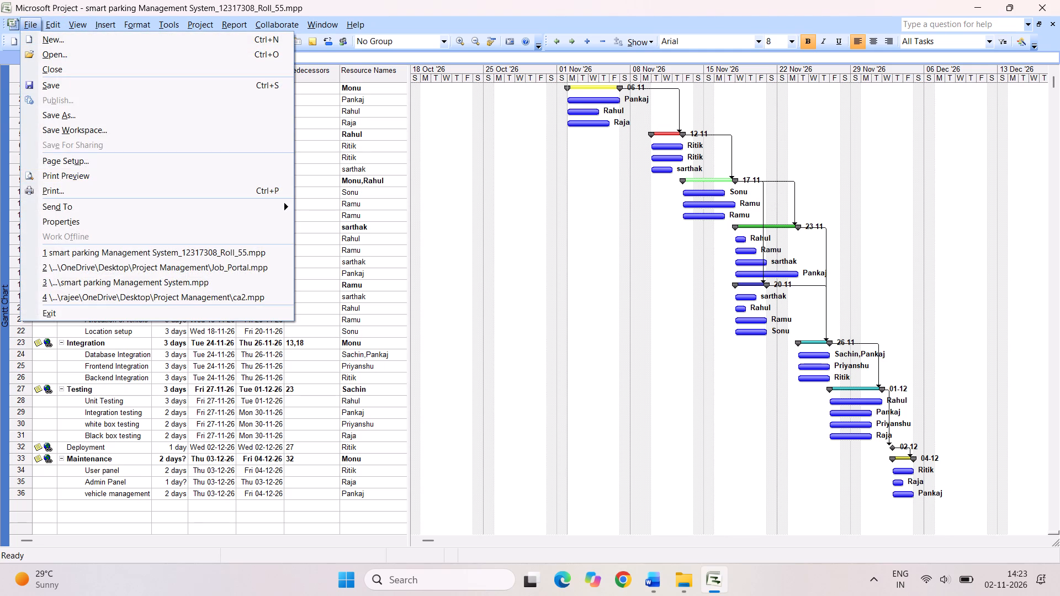
left_click(62, 216)
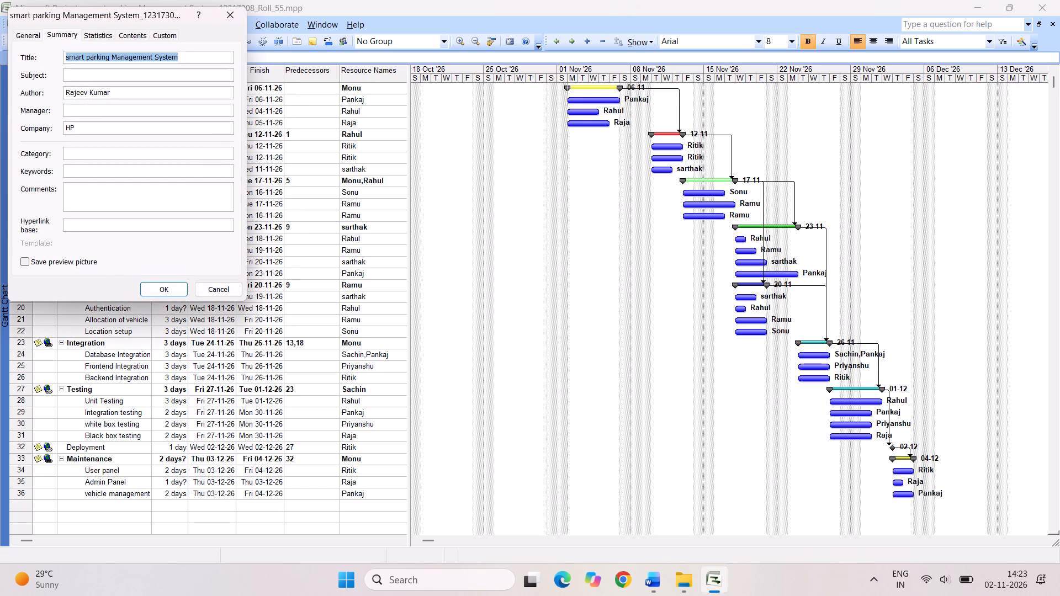
left_click(115, 109)
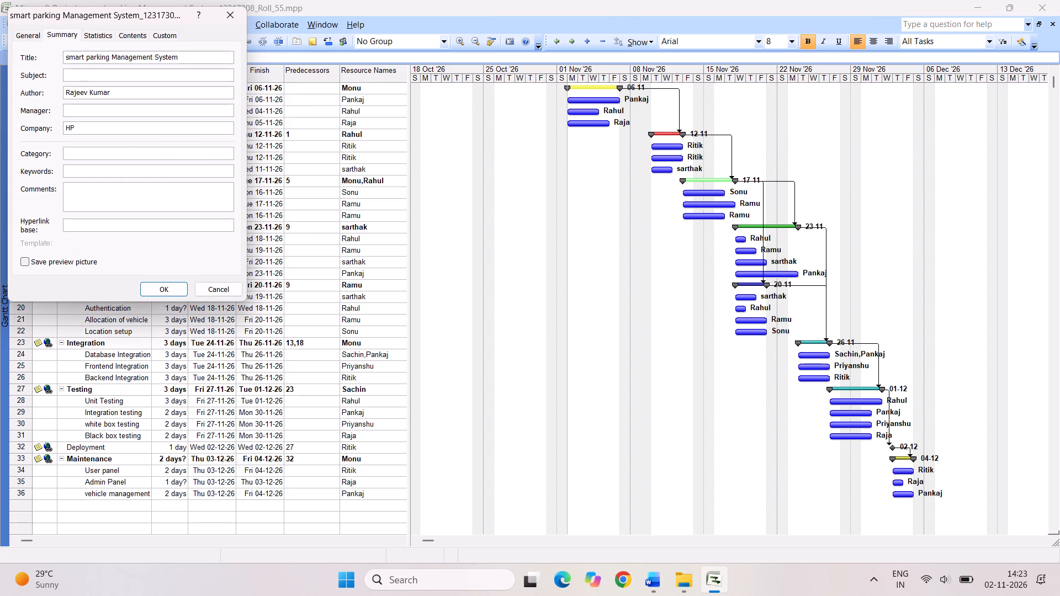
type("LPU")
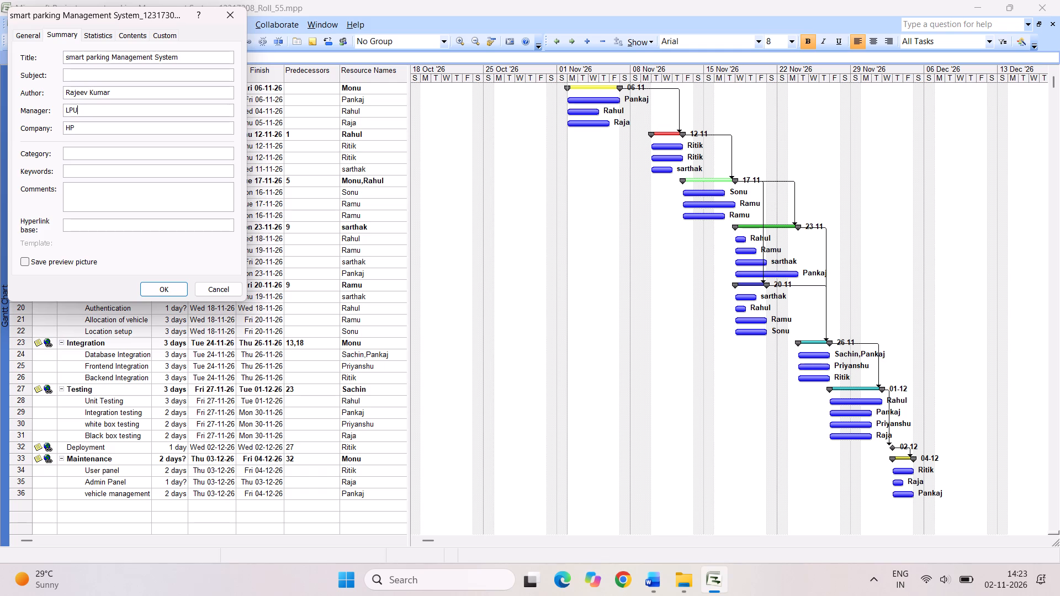
left_click(120, 127)
left_click(100, 108)
key("BackSpace")
key("BackSpace")
key("BackSpace")
key("BackSpace")
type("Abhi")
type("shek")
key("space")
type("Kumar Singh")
Capture a screenshot of only the project properties dialog, and accept the properties.
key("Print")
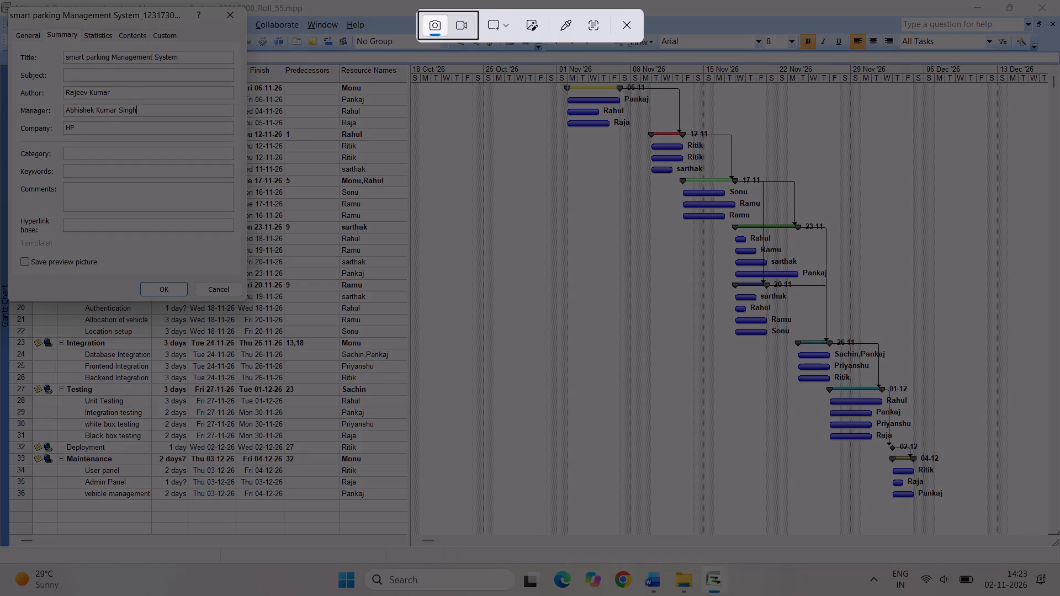
left_click_drag(9, 12, 249, 302)
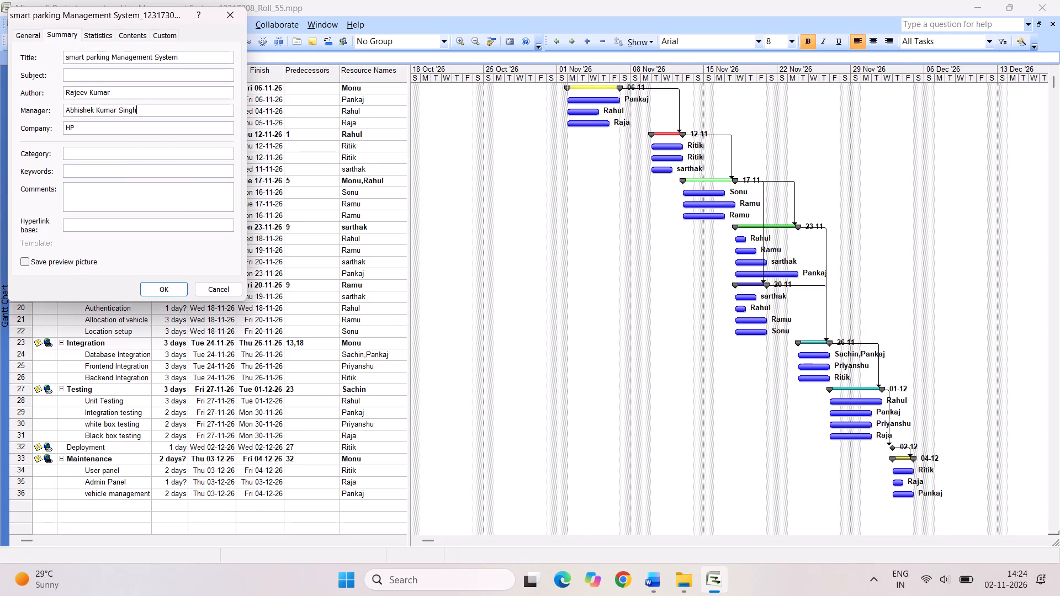
left_click(165, 286)
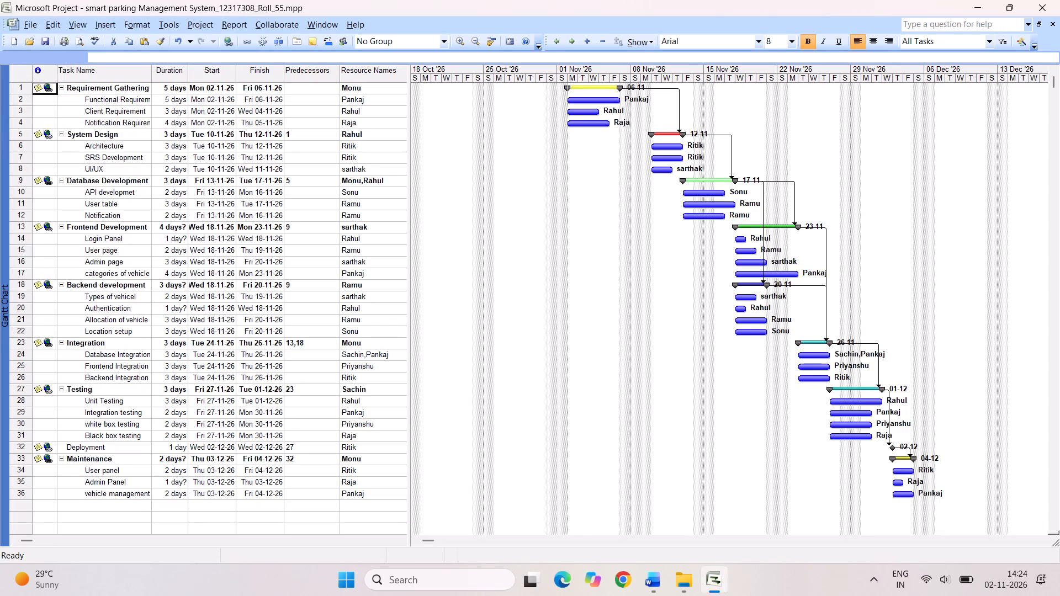
Switch to the Word report, paste the properties screenshot below the section line and stretch it horizontally to about the full text width.
left_click(659, 577)
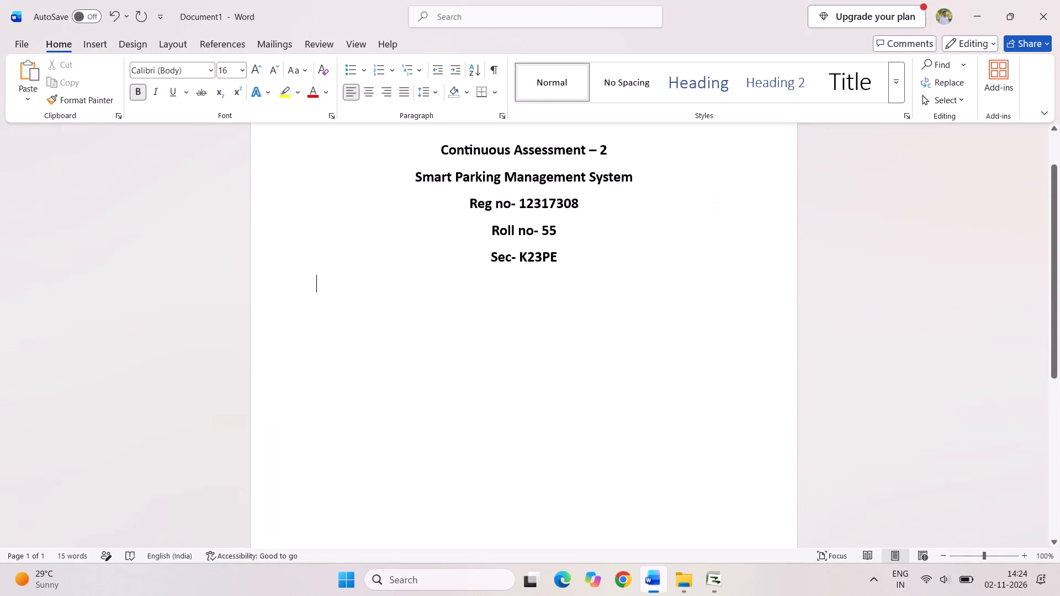
key("ctrl+v")
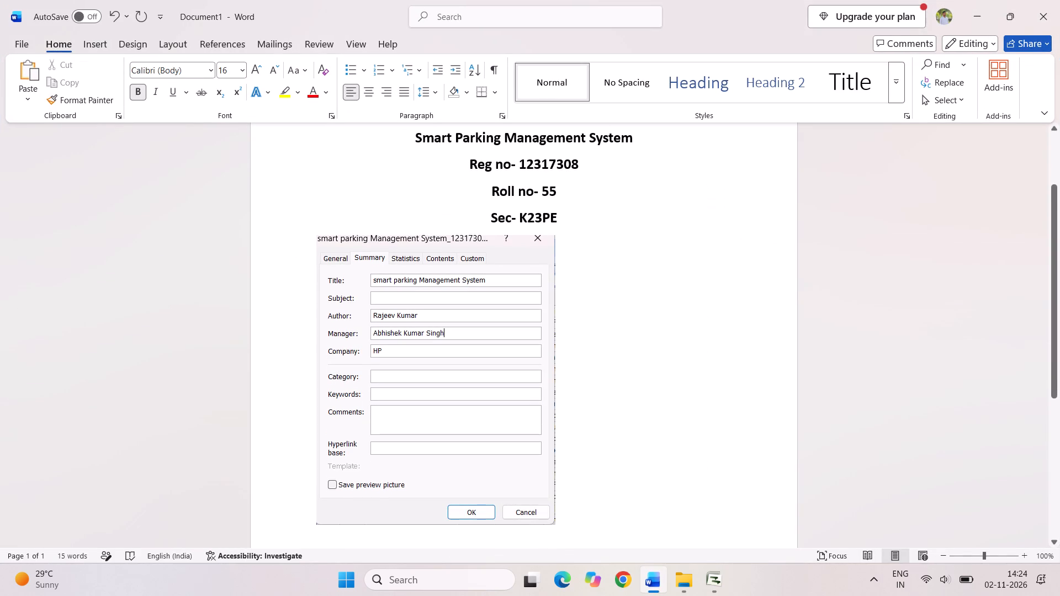
left_click(538, 343)
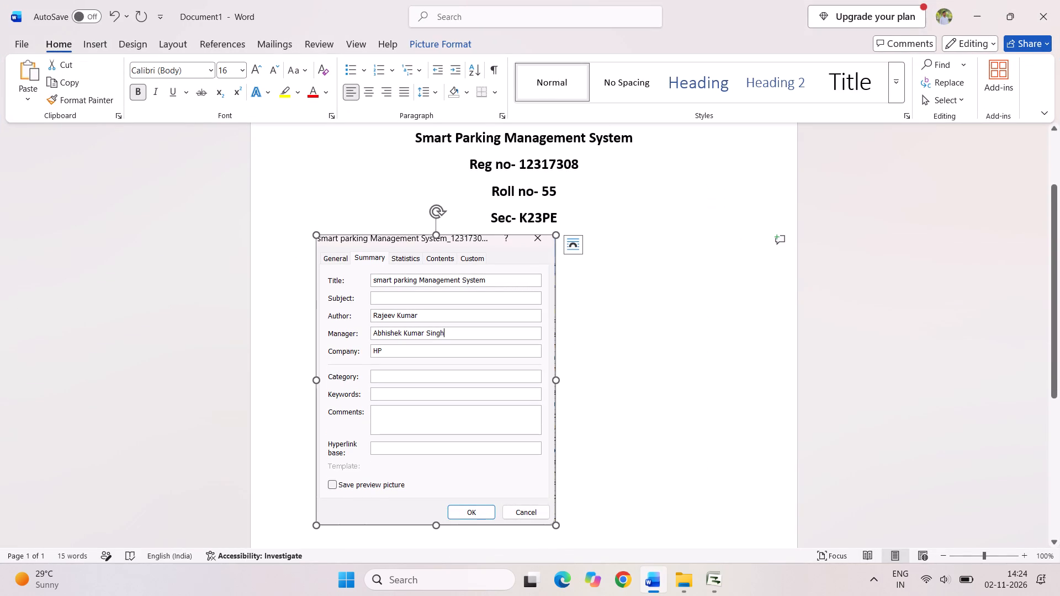
left_click_drag(556, 380, 752, 364)
left_click(841, 342)
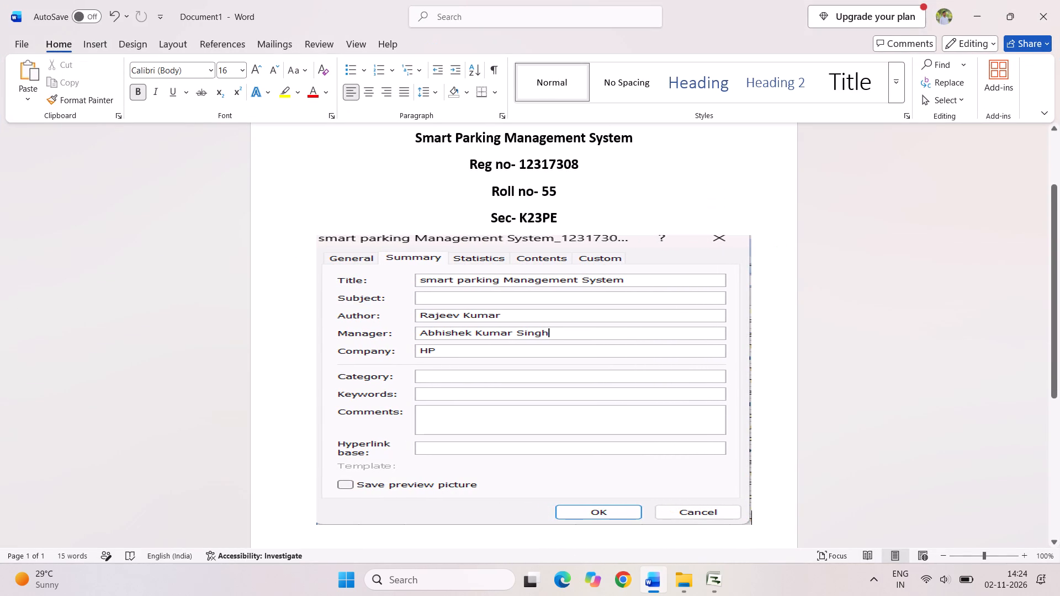
Start a new line below the pasted properties screenshot.
scroll(854, 311, "down", 1)
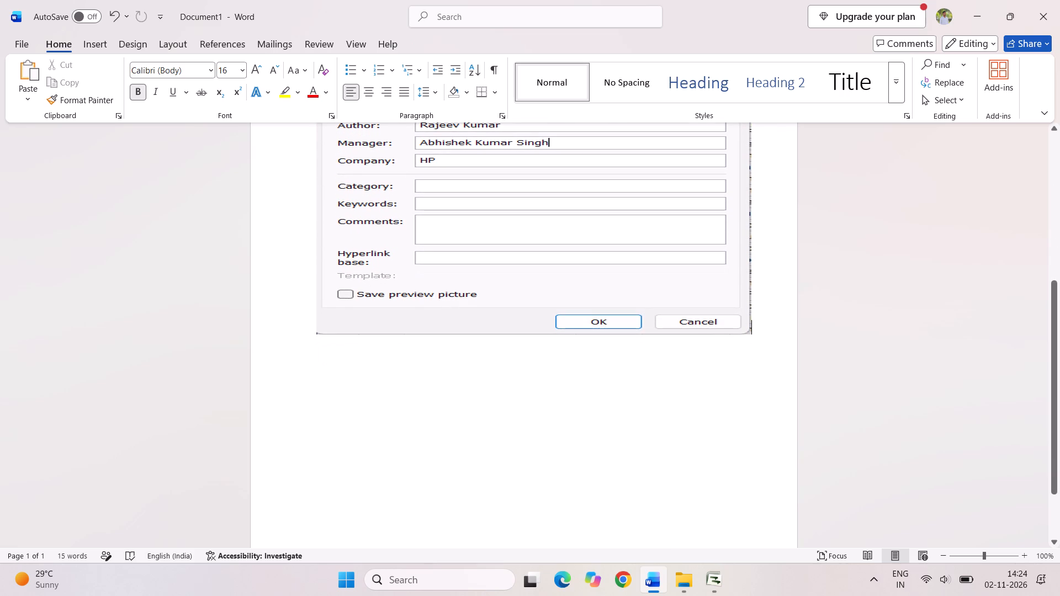
left_click(770, 339)
key("Return")
Switch to Microsoft Project, open Change Working Time for the Standard calendar, capture a screenshot of only that dialog, and accept it.
left_click(717, 576)
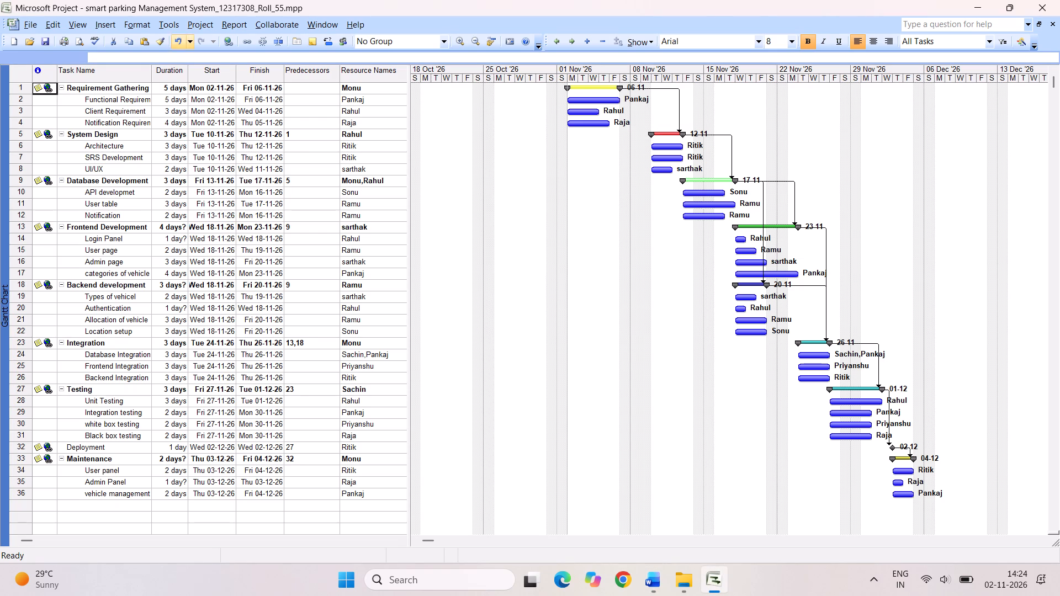
left_click(165, 24)
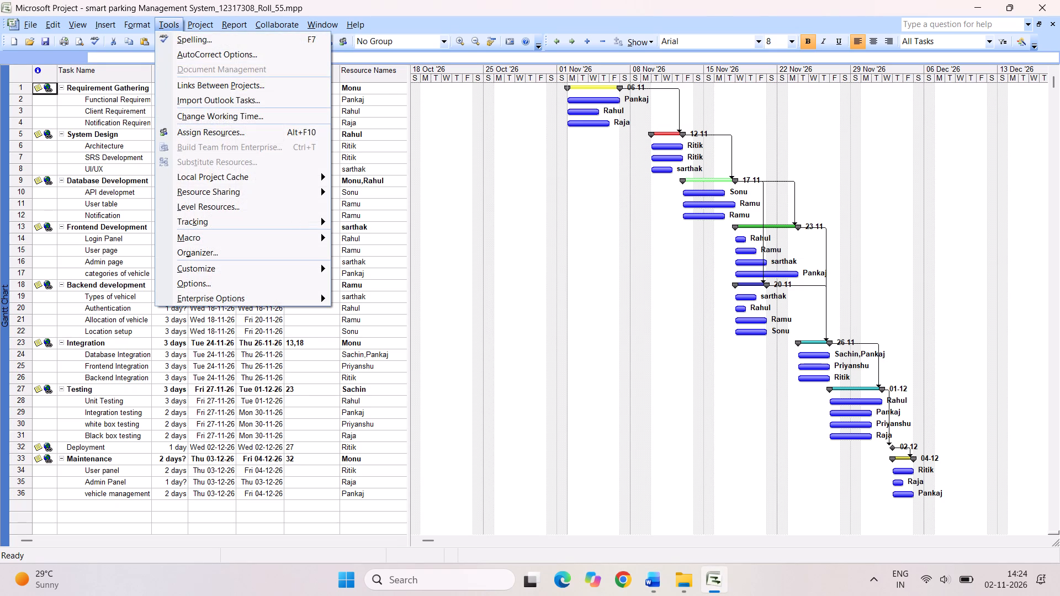
left_click(227, 121)
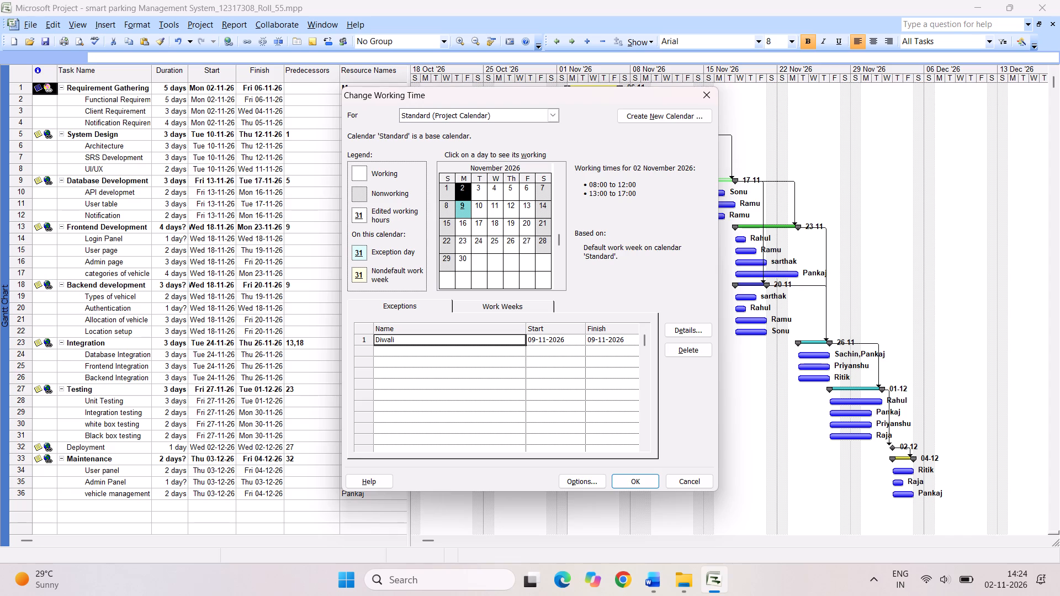
key("Print")
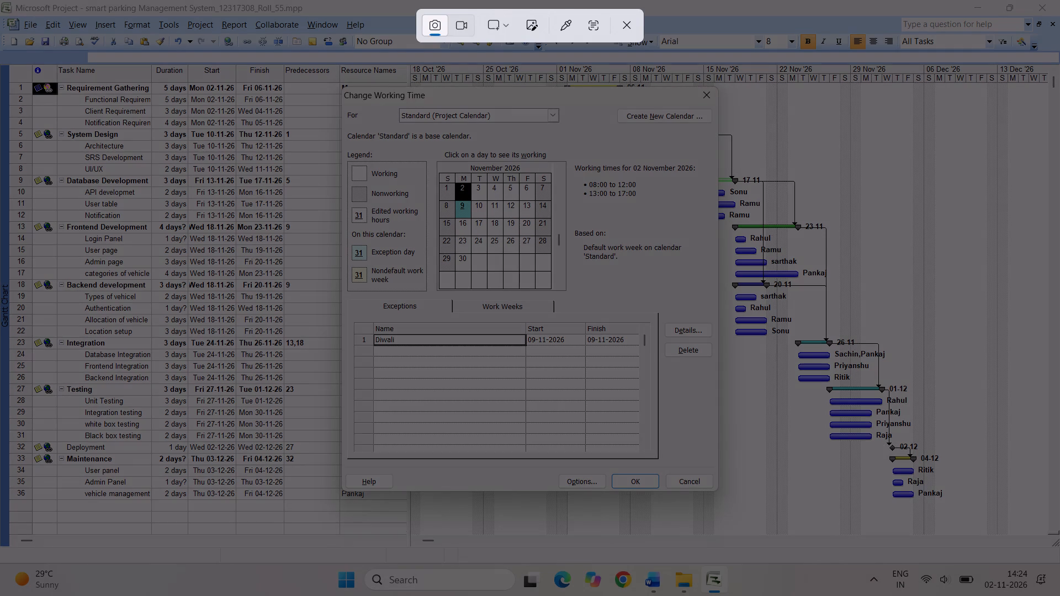
left_click_drag(346, 92, 497, 206)
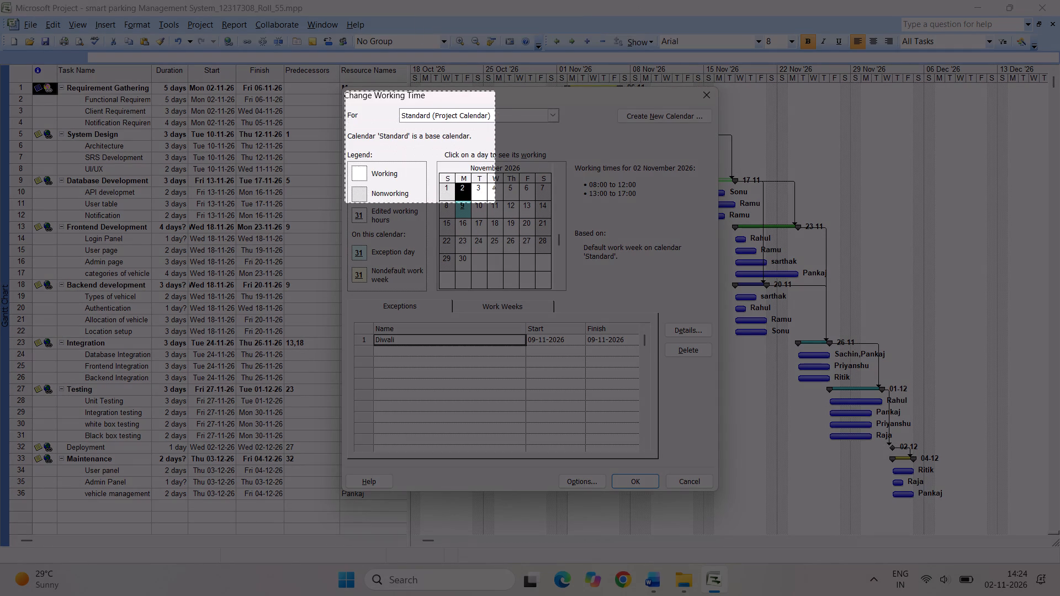
left_click_drag(497, 206, 714, 451)
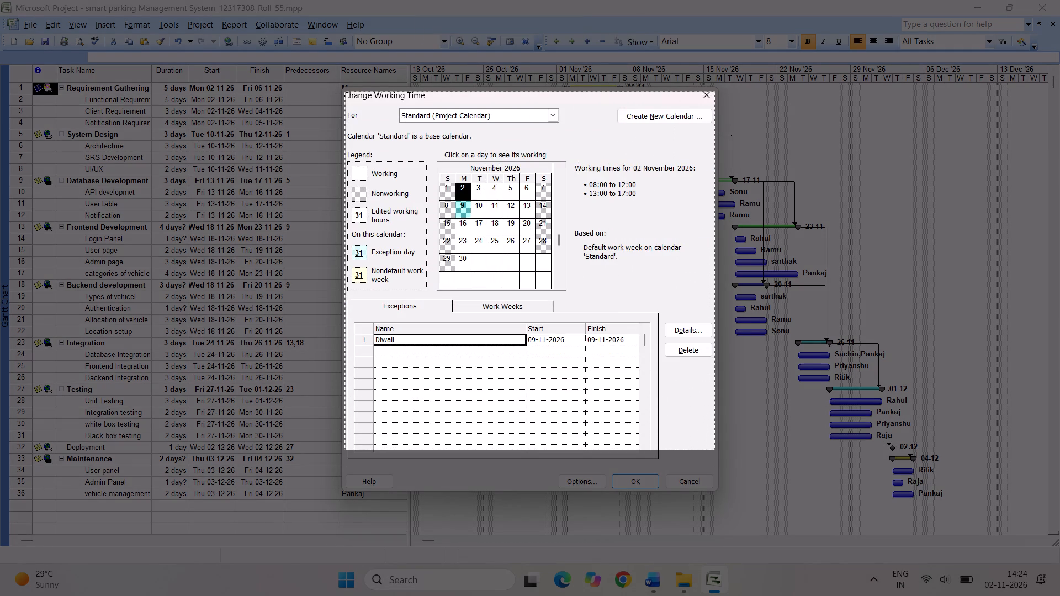
left_click_drag(714, 451, 714, 460)
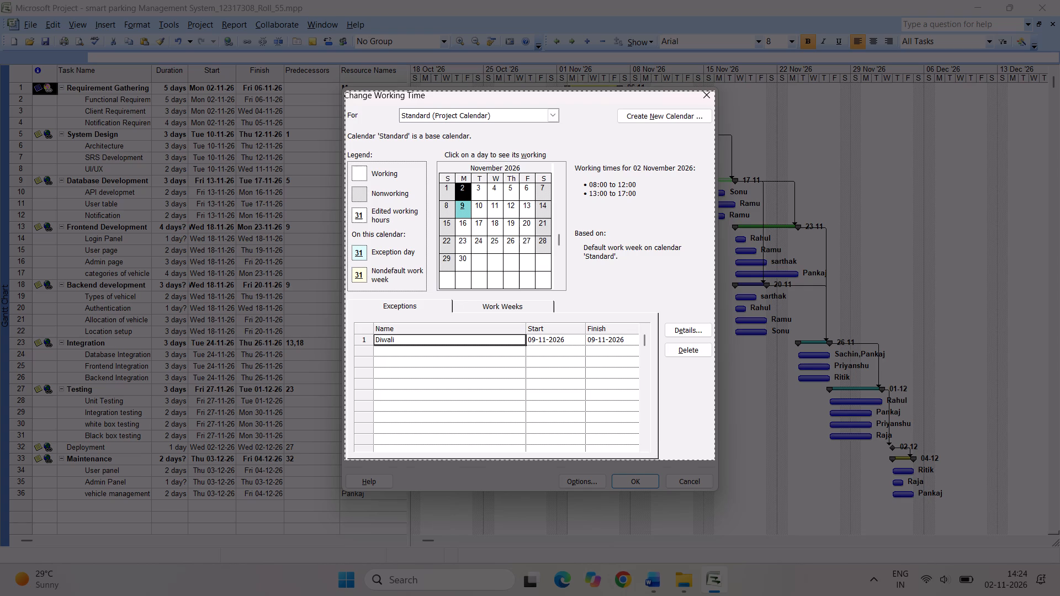
left_click_drag(714, 460, 715, 489)
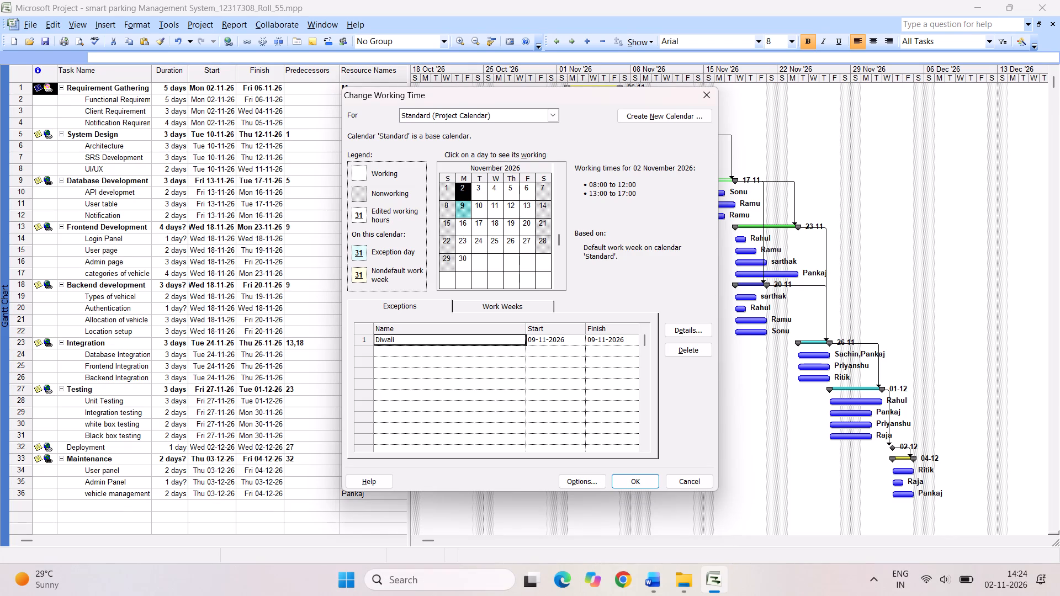
left_click(629, 476)
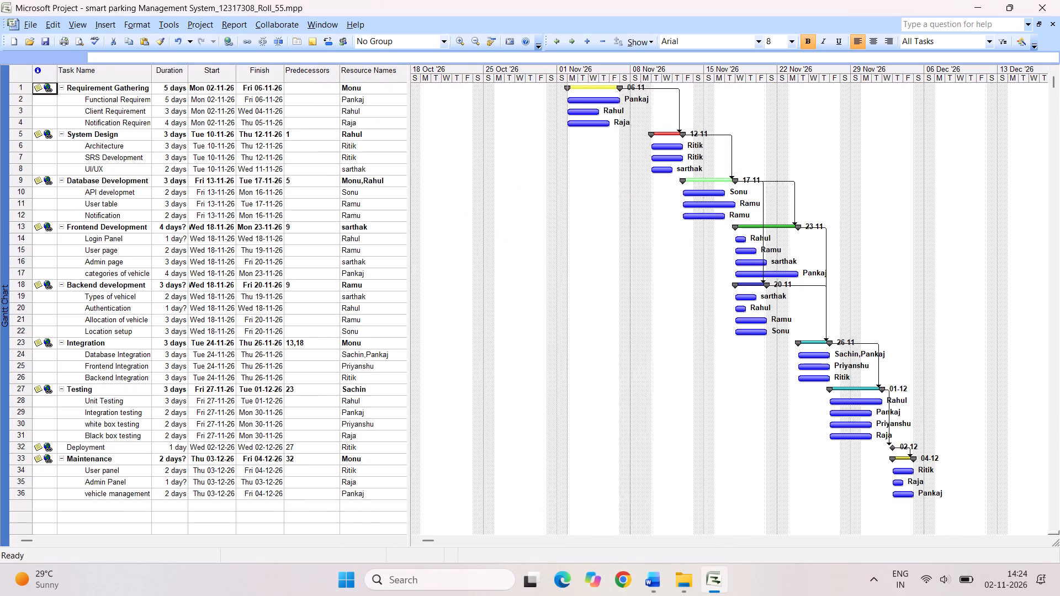
Switch to the Word report, paste the Change Working Time screenshot below the properties screenshot and stretch it horizontally to nearly the full text width.
left_click(649, 574)
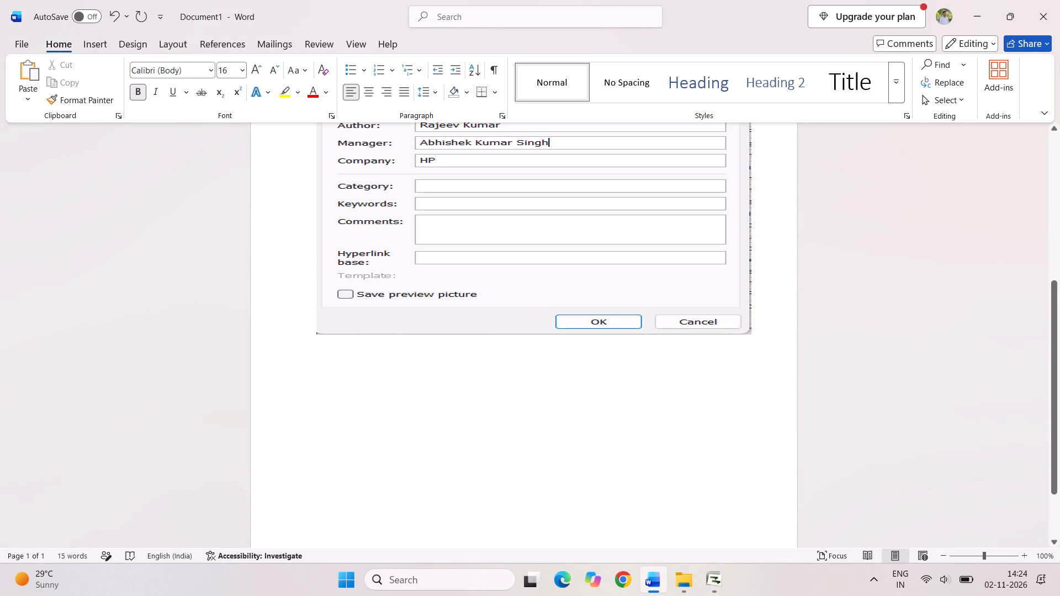
key("ctrl+v")
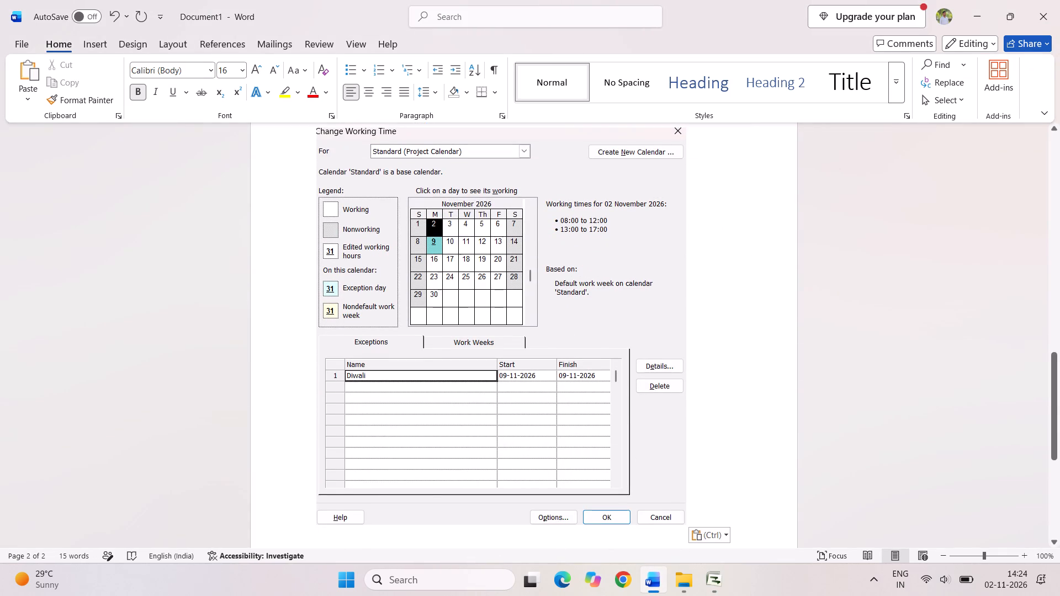
left_click(607, 320)
left_click_drag(686, 328, 703, 326)
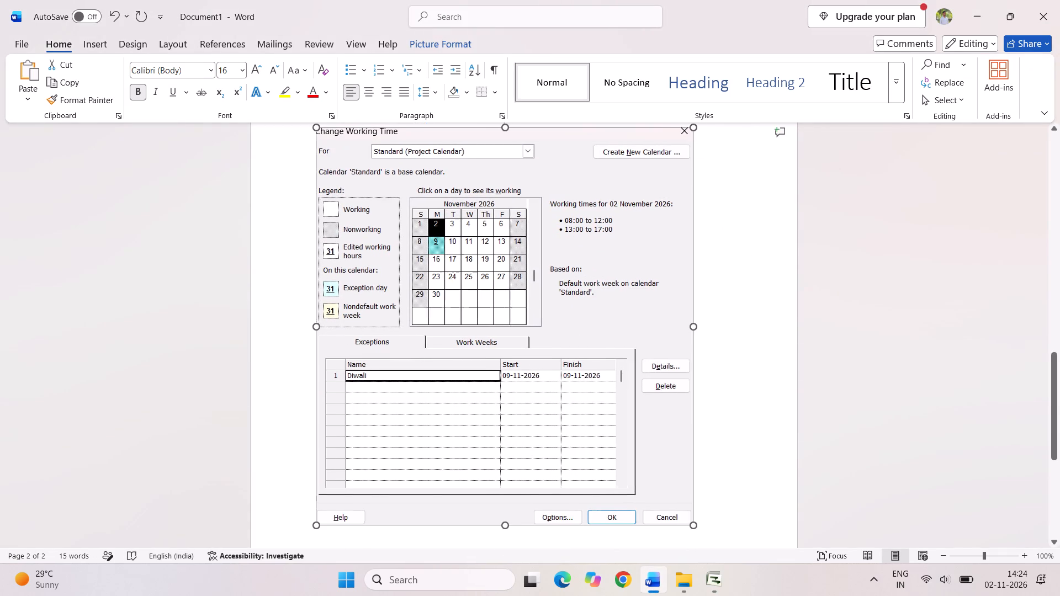
left_click_drag(703, 326, 735, 326)
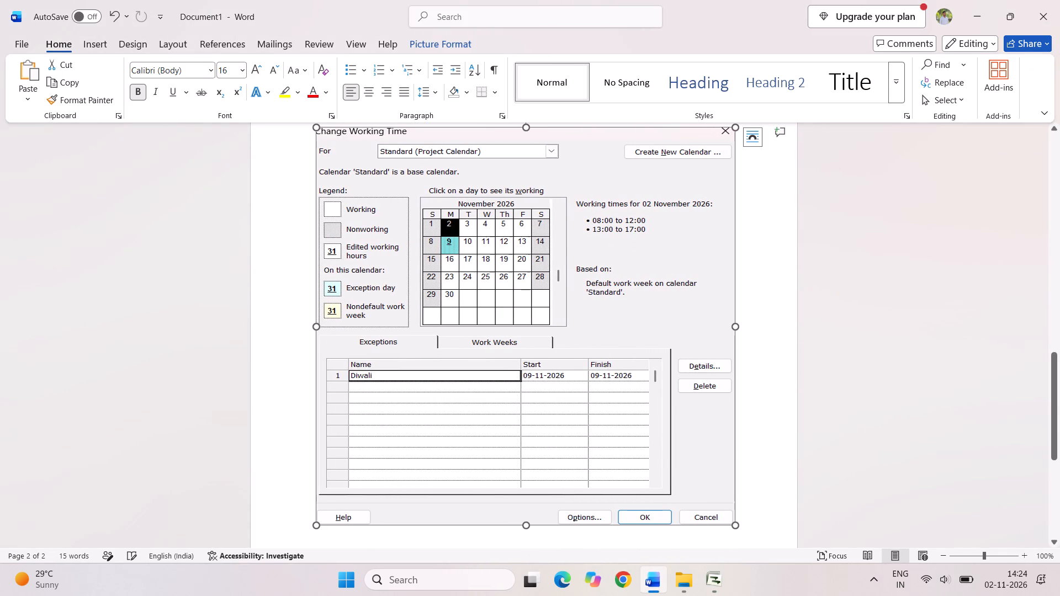
Reduce the height of the Change Working Time screenshot to about two thirds, keeping its width.
scroll(750, 313, "up", 2)
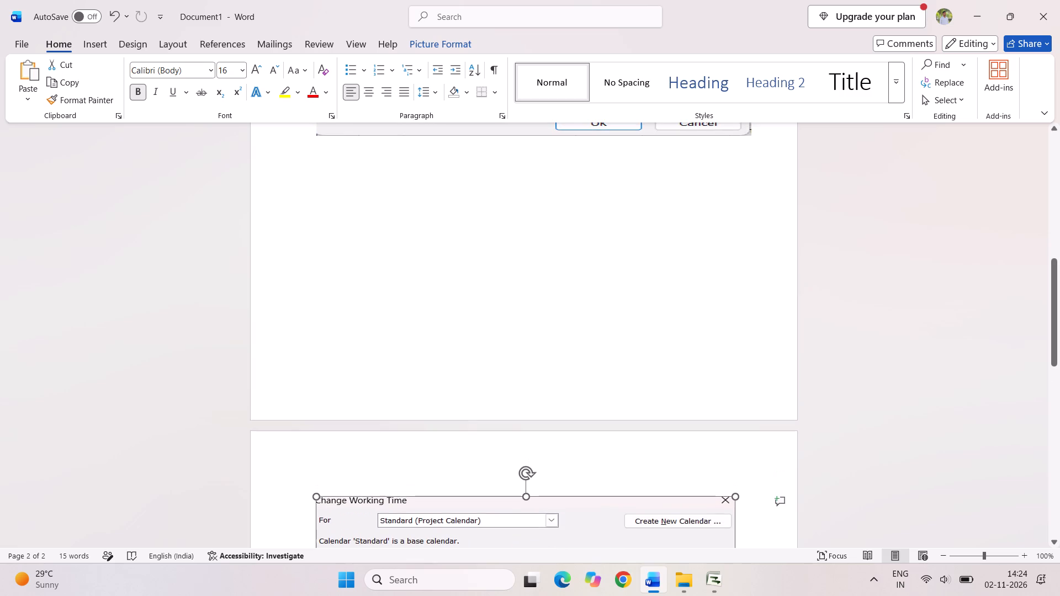
scroll(703, 328, "up", 1)
scroll(607, 406, "down", 1)
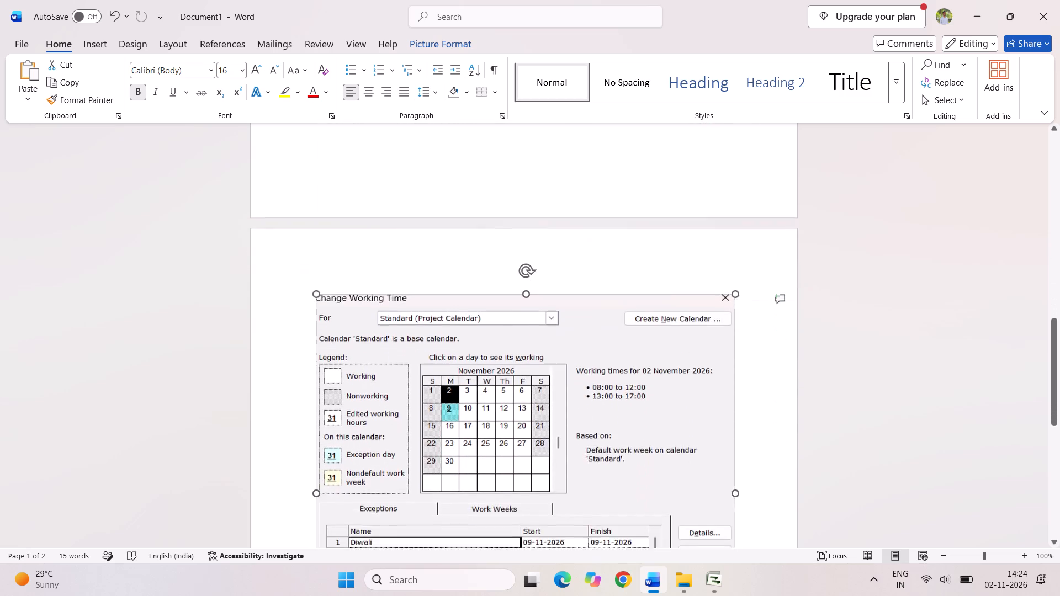
scroll(607, 406, "down", 1)
left_click(607, 406)
scroll(607, 406, "down", 1)
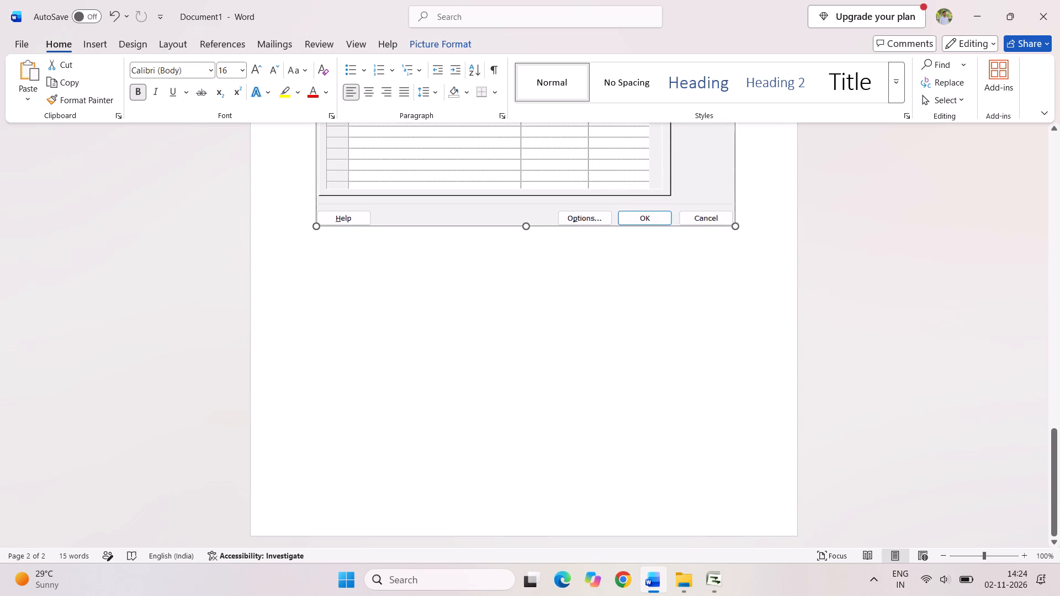
left_click_drag(527, 227, 537, 193)
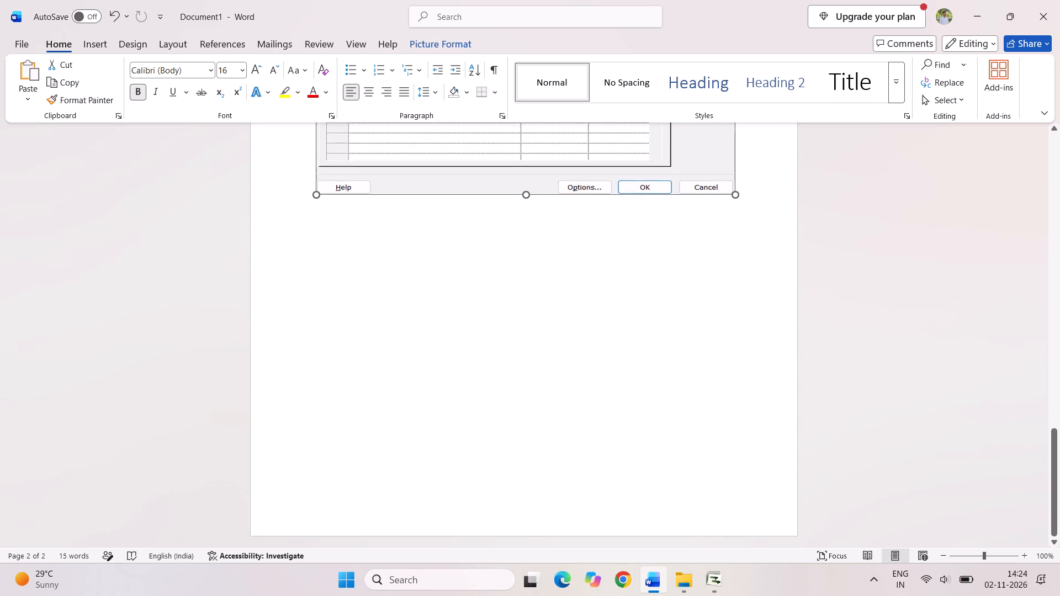
left_click_drag(537, 193, 540, 164)
left_click(508, 343)
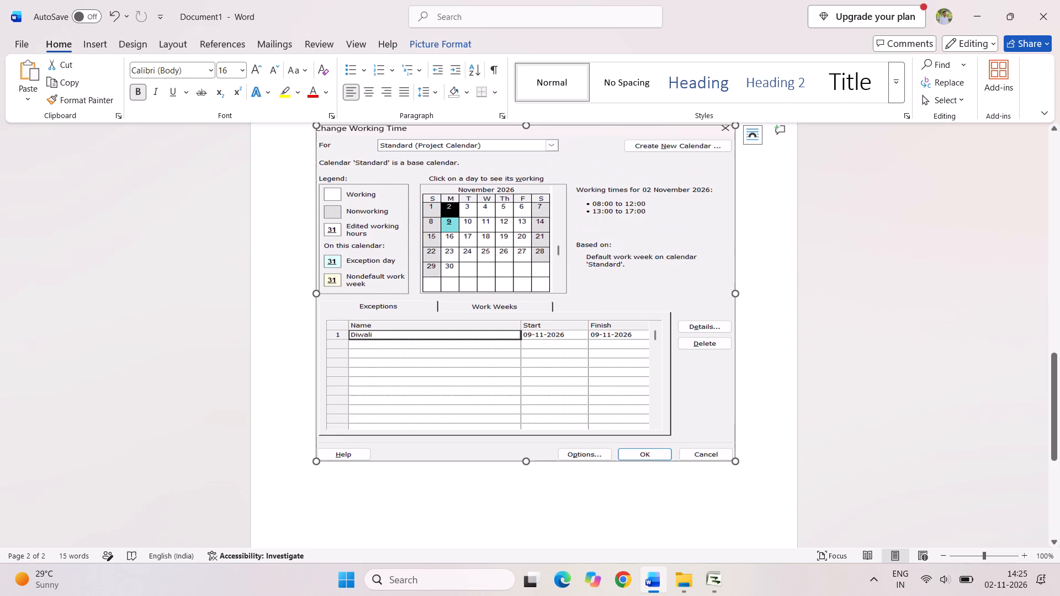
scroll(508, 343, "up", 1)
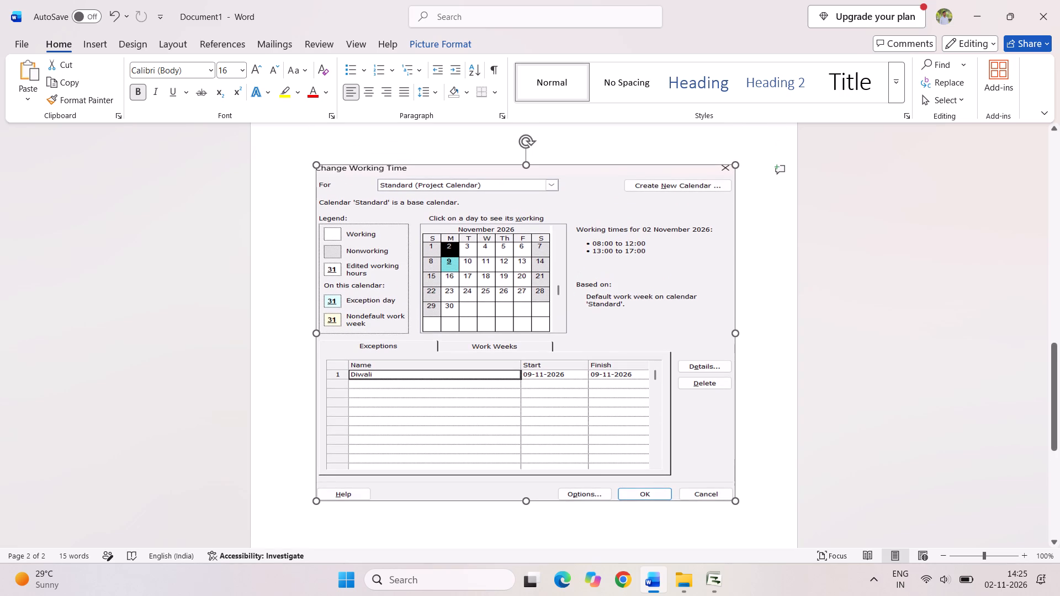
left_click_drag(526, 499, 561, 428)
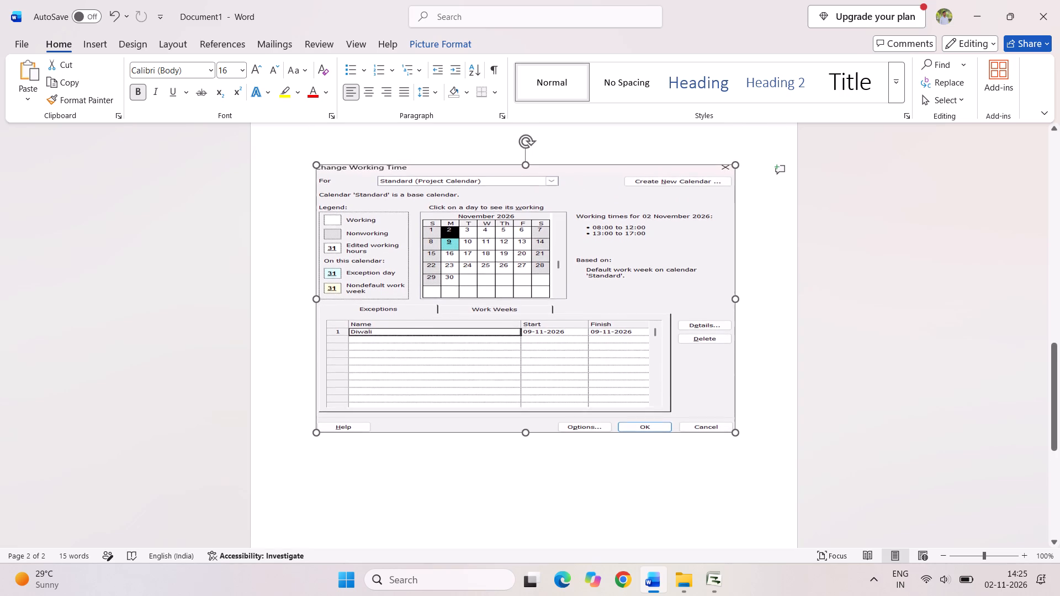
left_click_drag(561, 428, 564, 418)
Reduce the height of the project properties screenshot so that the Change Working Time screenshot fits on the same page.
scroll(578, 341, "up", 2)
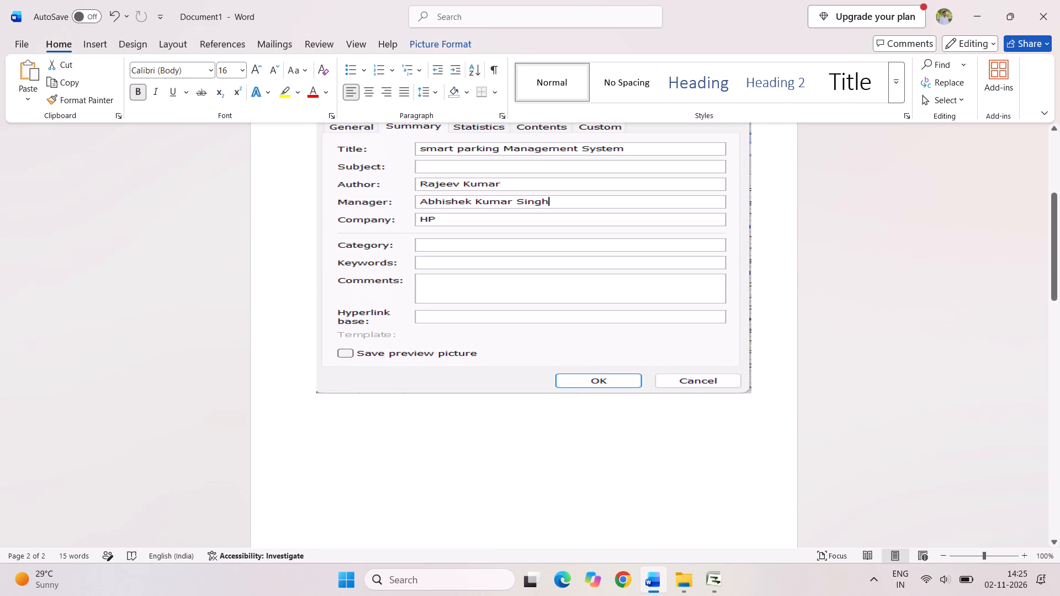
left_click(574, 256)
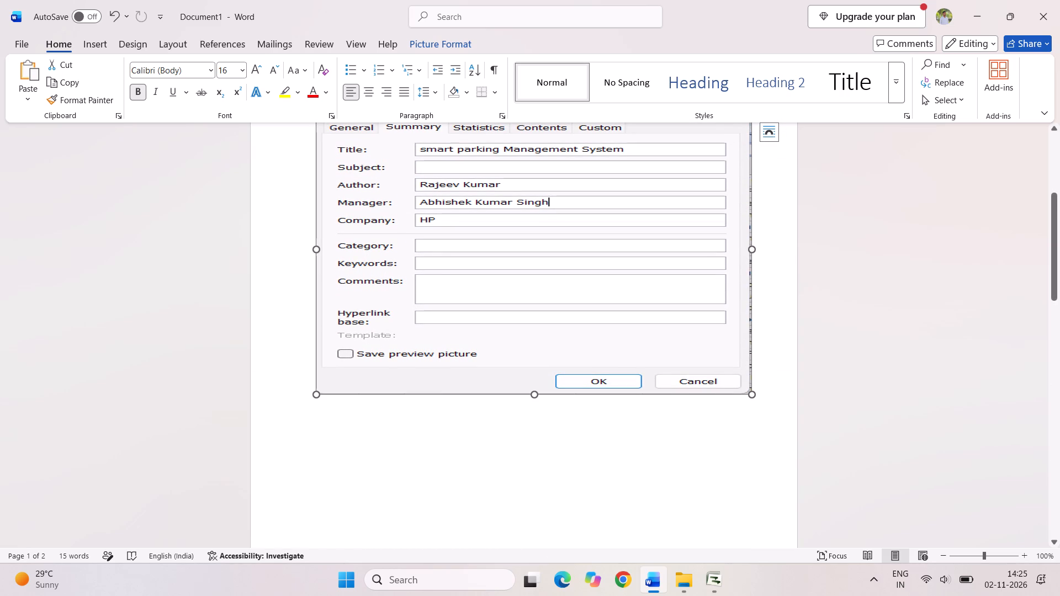
left_click_drag(536, 393, 579, 307)
Add a left-aligned caption line reading "Set properties" between the section line and the project properties screenshot.
scroll(593, 253, "up", 1)
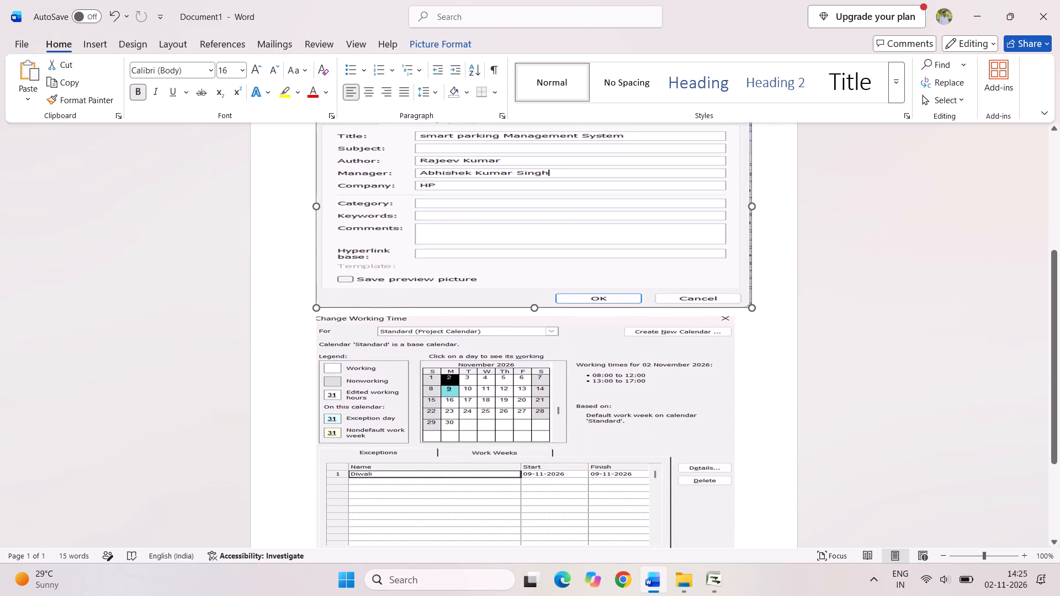
scroll(593, 253, "up", 1)
left_click(622, 306)
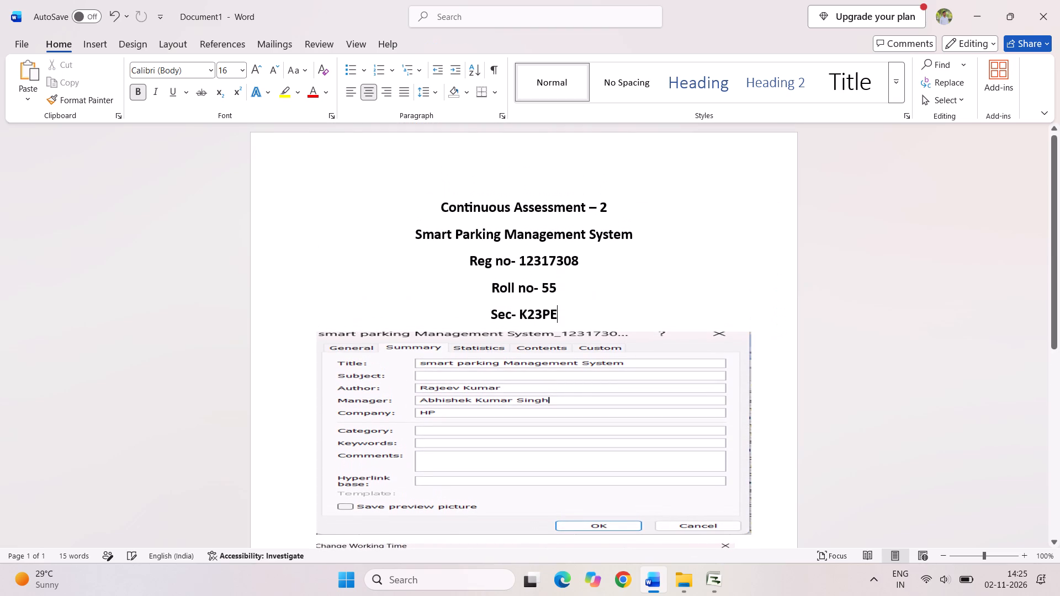
key("Return")
key("BackSpace")
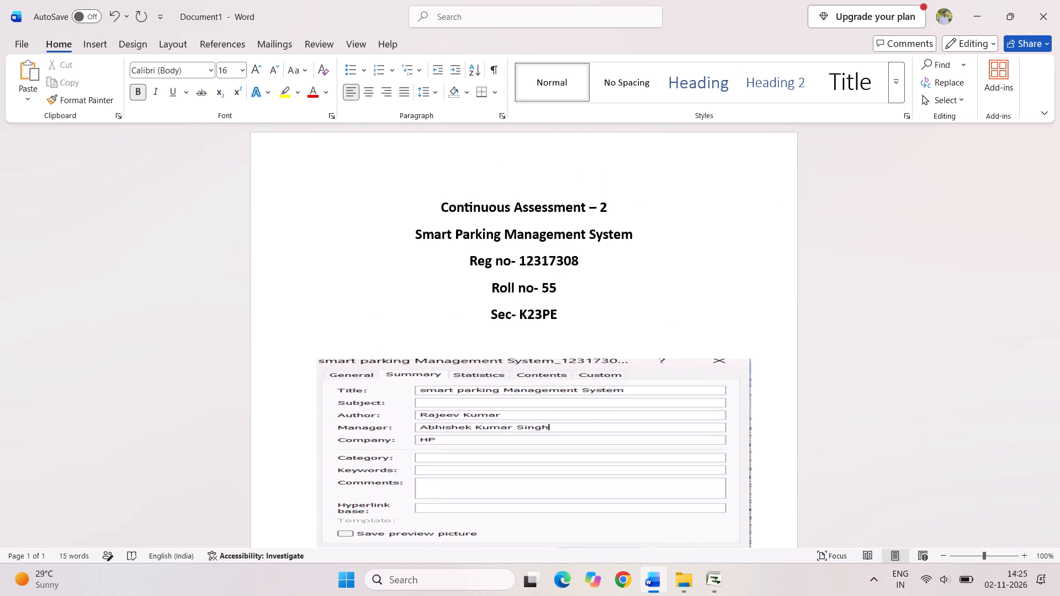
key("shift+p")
key("BackSpace")
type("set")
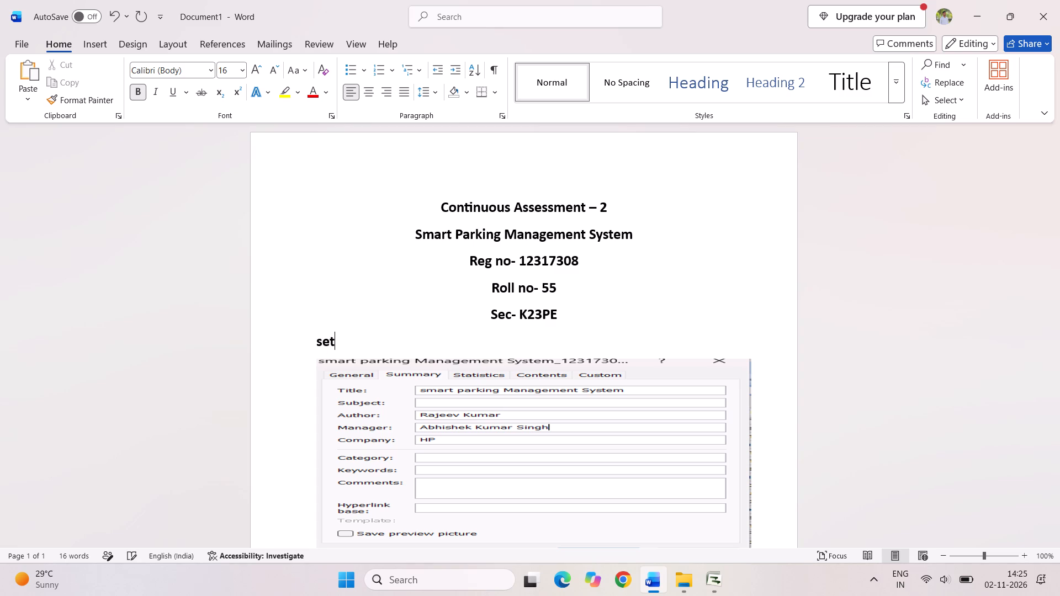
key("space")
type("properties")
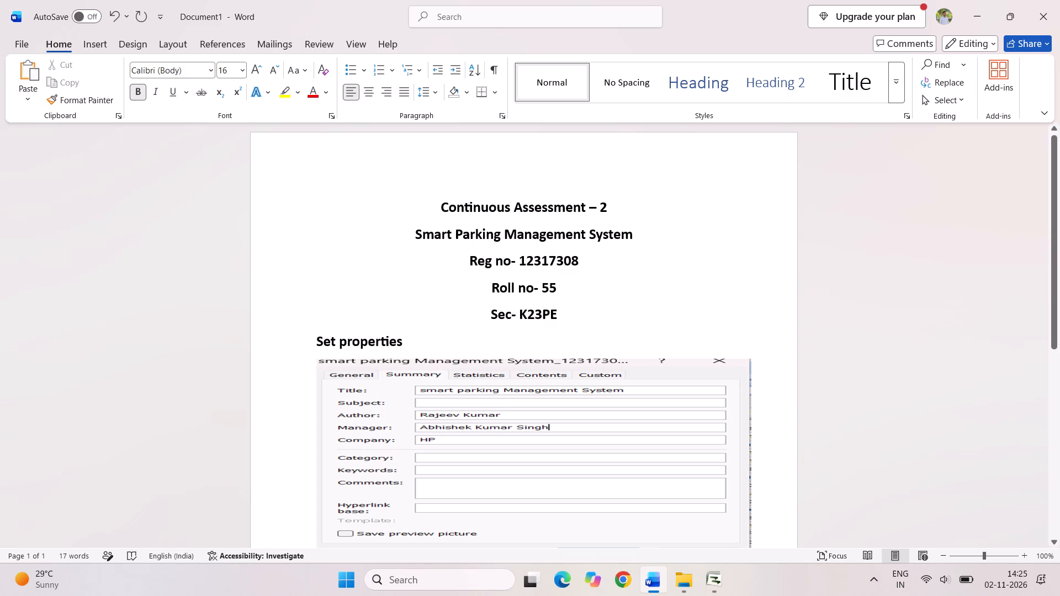
Remove the bold formatting from the "Set properties" caption and set its font size to 12.
left_click_drag(402, 339, 321, 341)
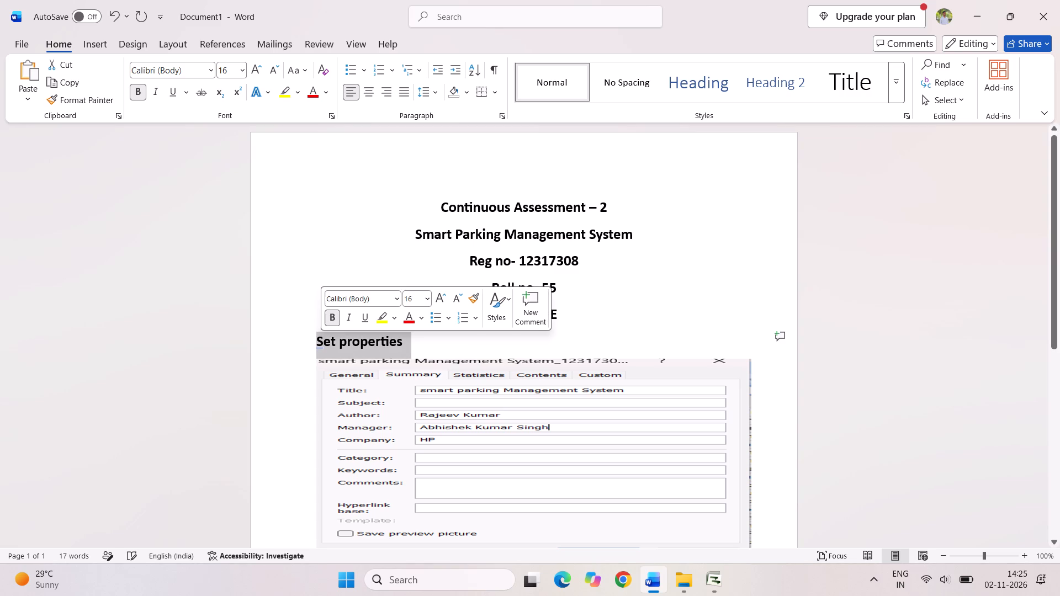
left_click(335, 321)
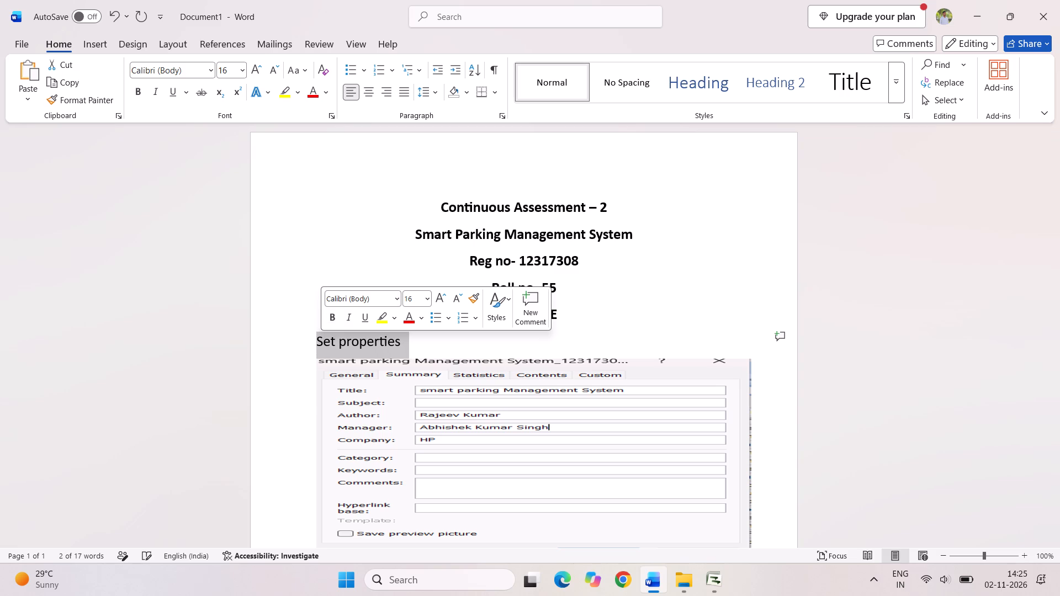
left_click_drag(427, 292, 411, 189)
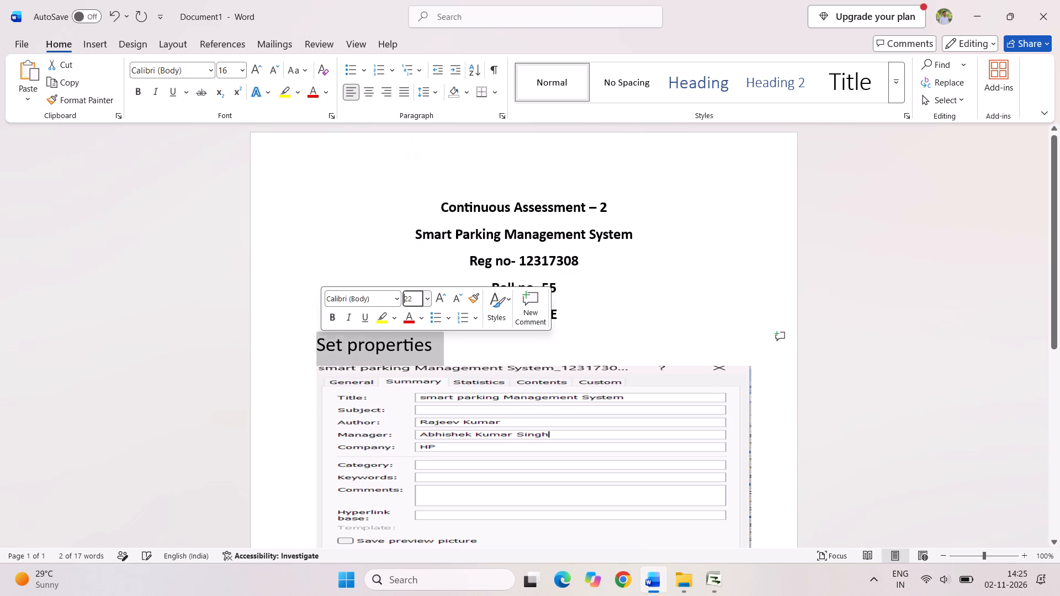
left_click(434, 347)
left_click_drag(434, 347, 323, 344)
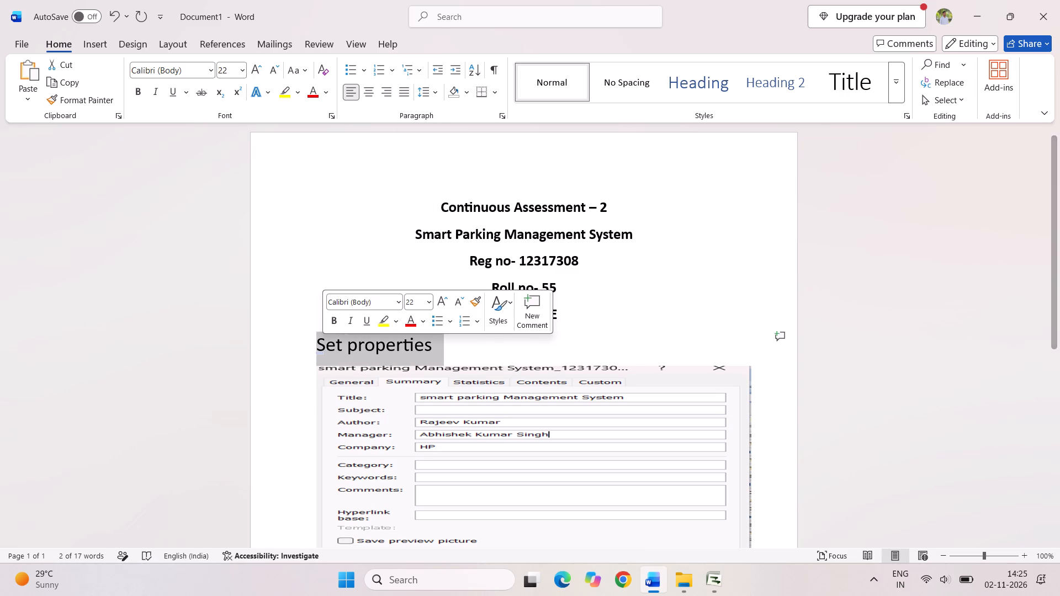
left_click(427, 302)
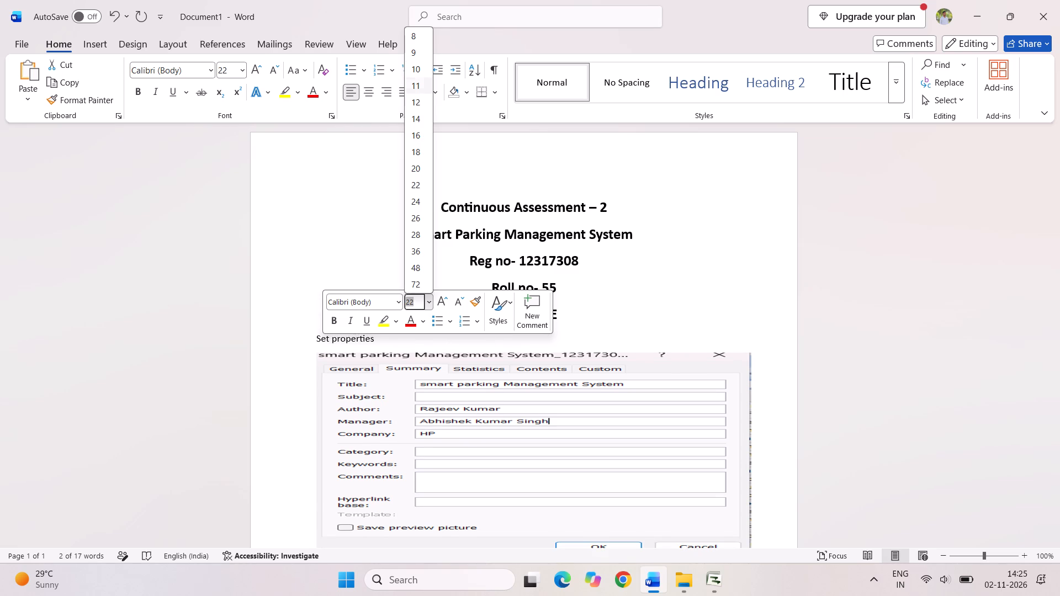
left_click(417, 102)
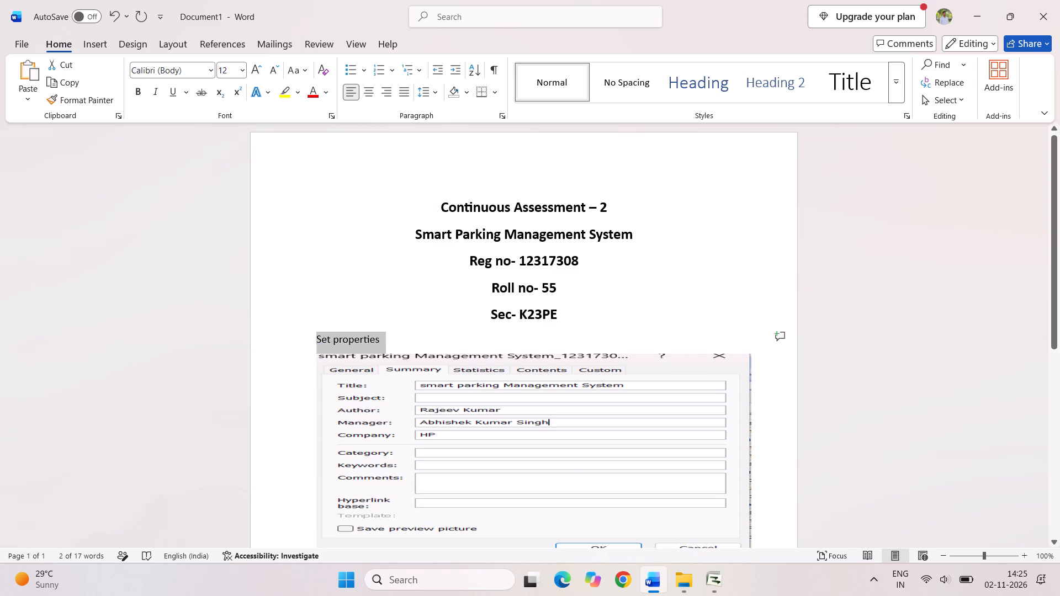
left_click_drag(377, 334, 317, 337)
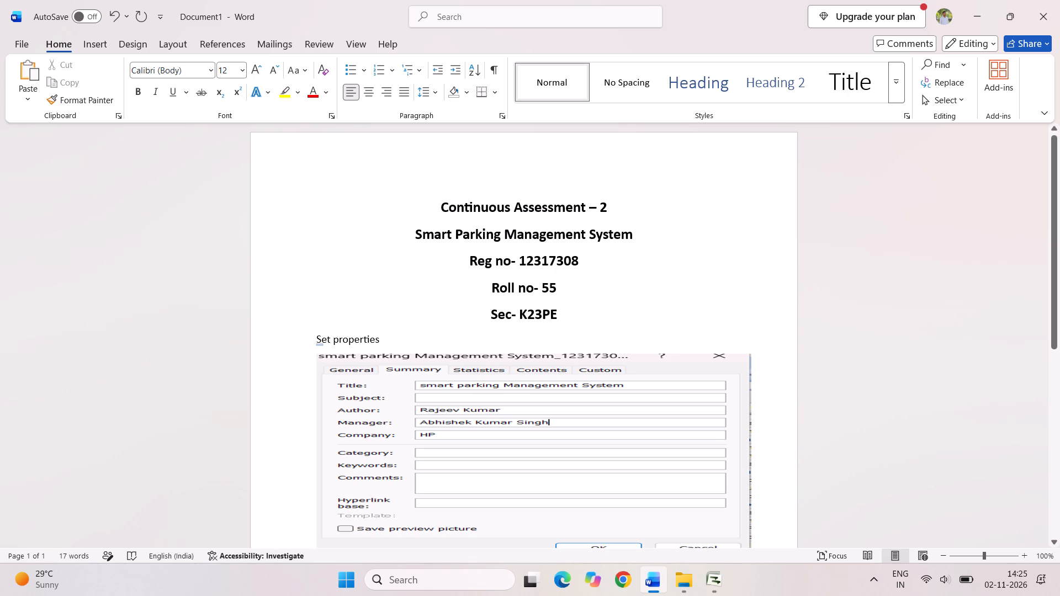
Make the "Set properties" caption bold.
left_click(317, 337)
left_click_drag(317, 337, 380, 337)
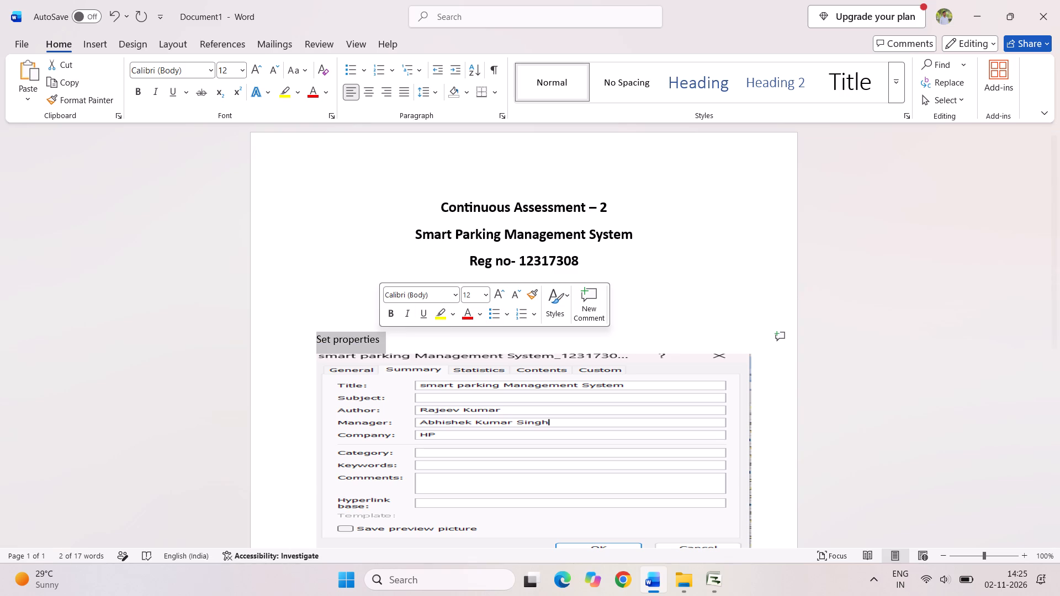
left_click(391, 311)
left_click(396, 338)
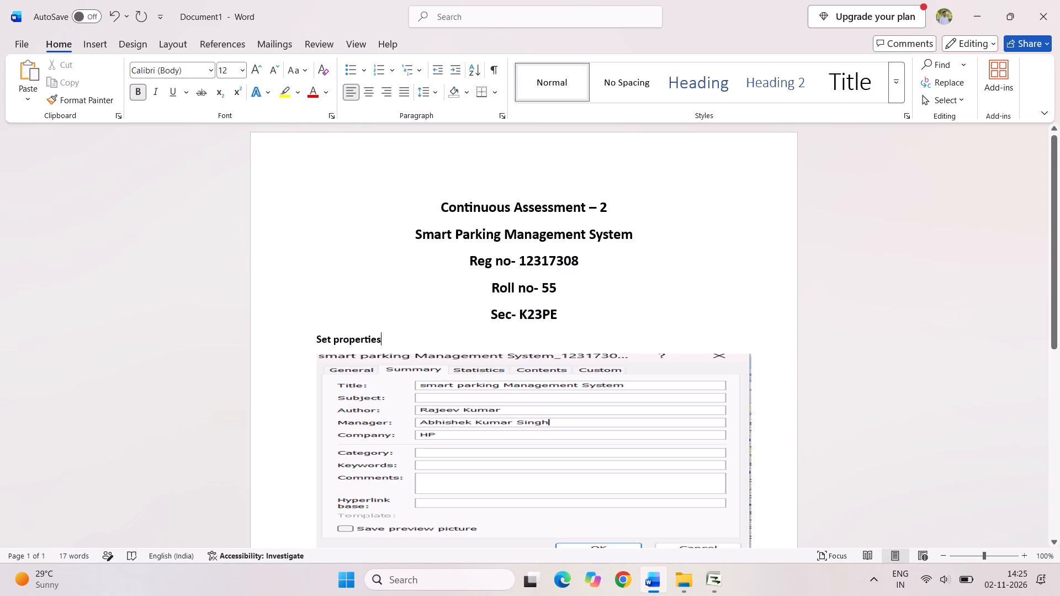
Add a caption line reading "Set calender" between the project properties screenshot and the Change Working Time screenshot.
scroll(396, 338, "down", 1)
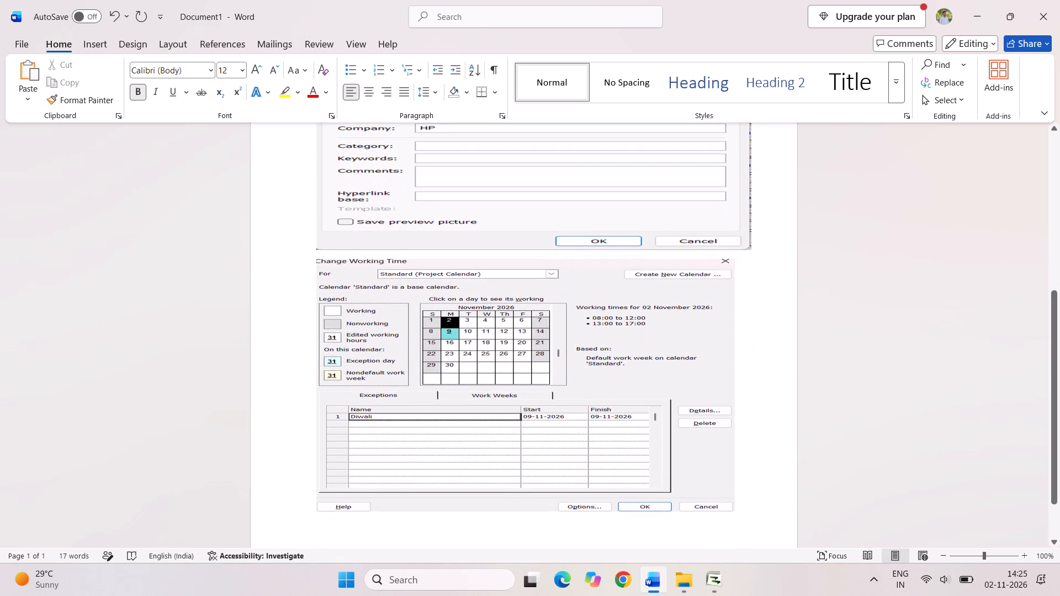
left_click(769, 236)
key("Return")
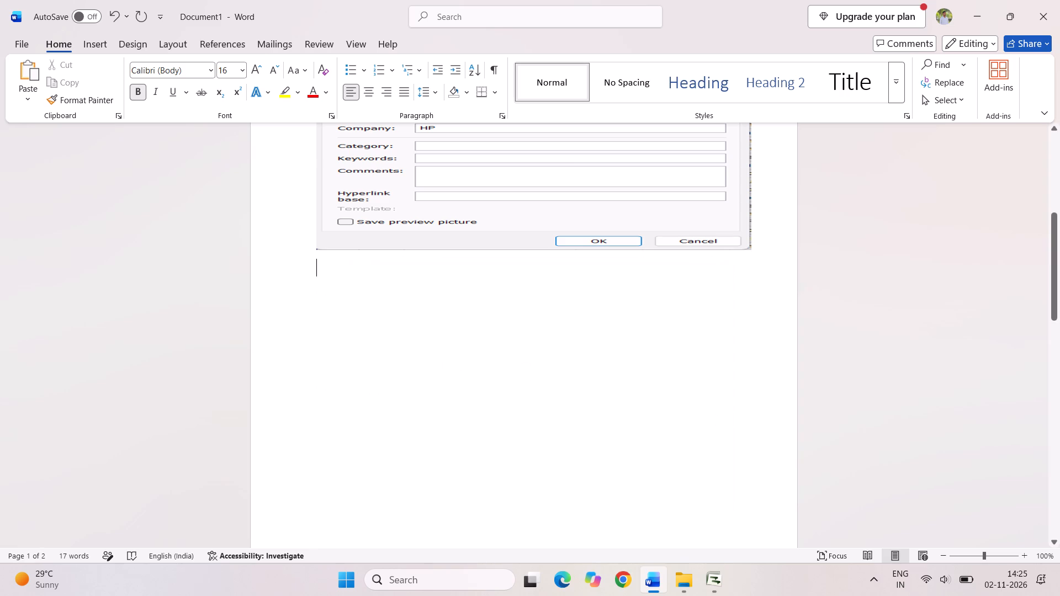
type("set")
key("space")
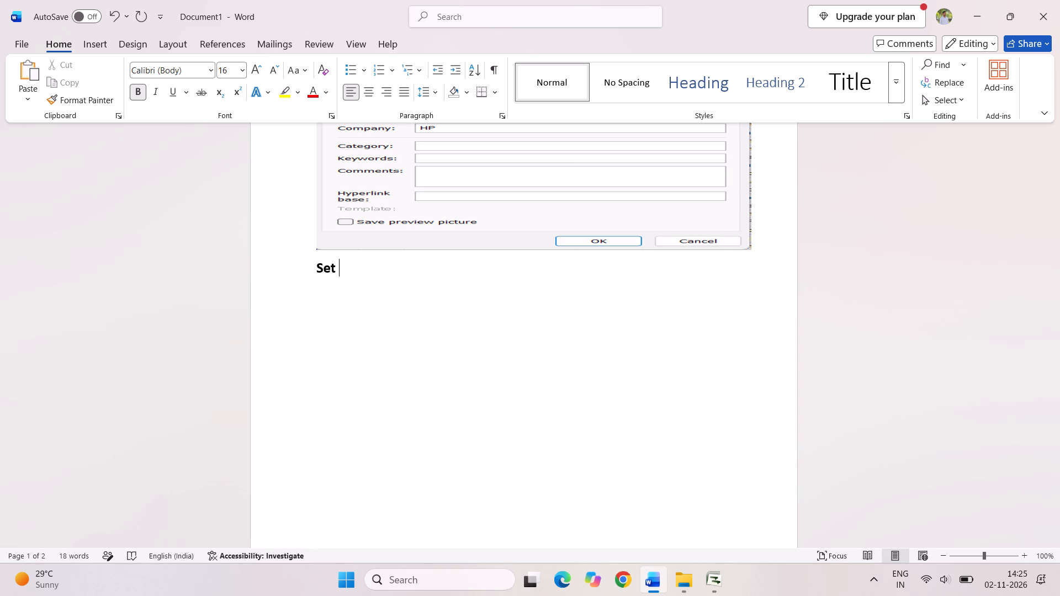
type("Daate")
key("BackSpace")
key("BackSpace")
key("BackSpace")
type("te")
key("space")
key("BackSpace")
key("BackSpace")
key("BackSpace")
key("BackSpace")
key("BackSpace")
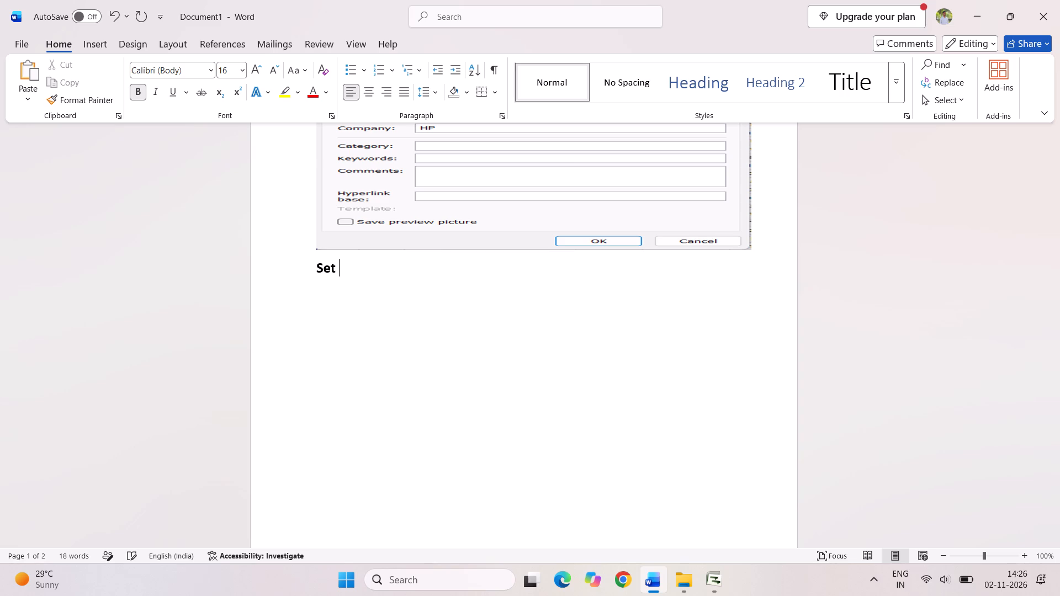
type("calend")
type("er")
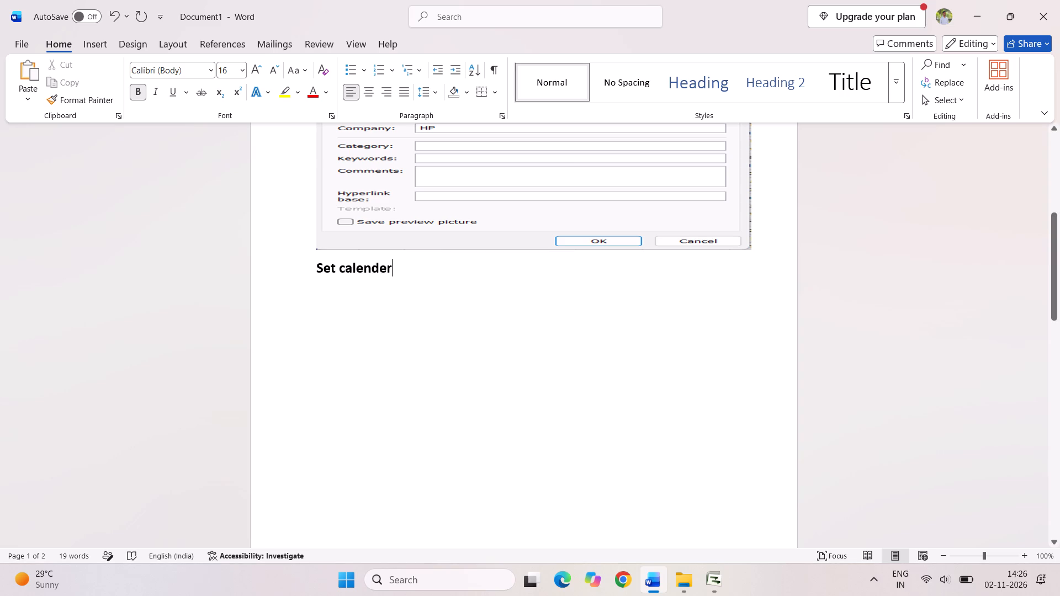
Set the font size of the "Set calender" caption to 12.
left_click_drag(397, 269, 322, 266)
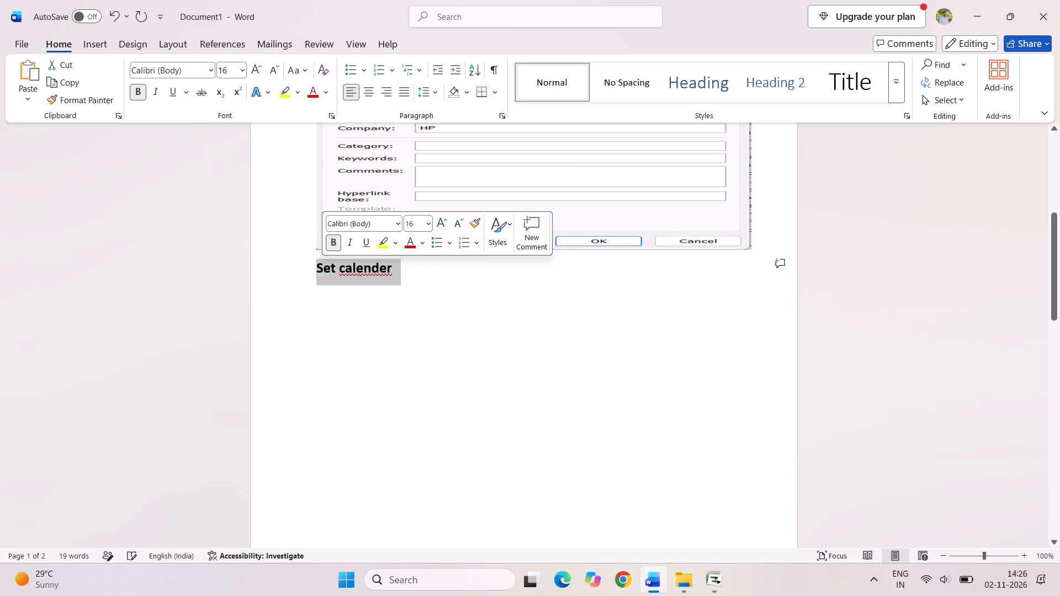
left_click(427, 222)
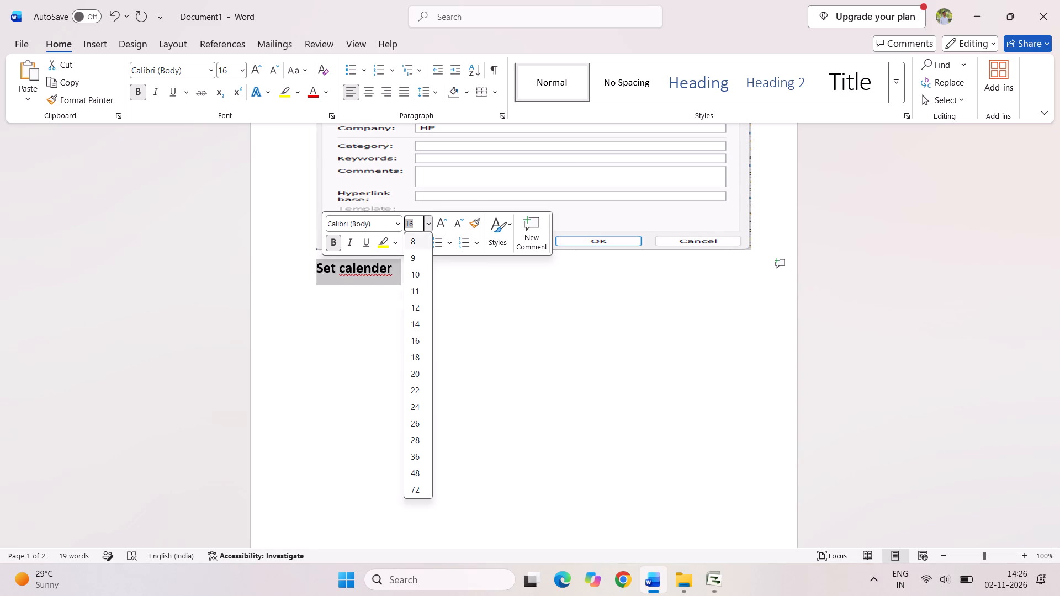
left_click(415, 304)
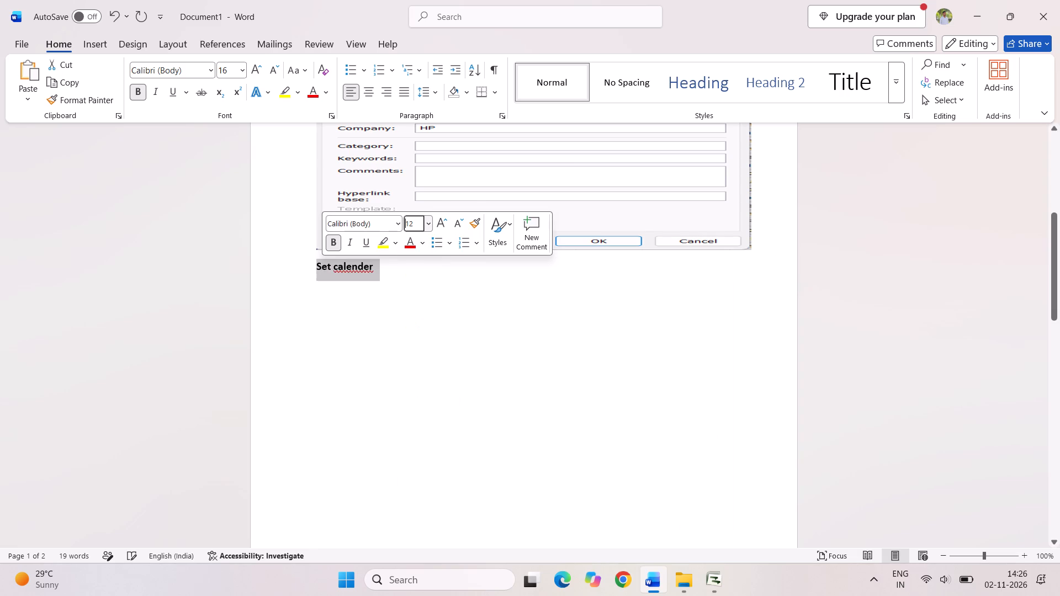
left_click(438, 279)
Slightly reduce the height of the project properties screenshot so the Change Working Time screenshot fits on the first page.
scroll(449, 293, "down", 1)
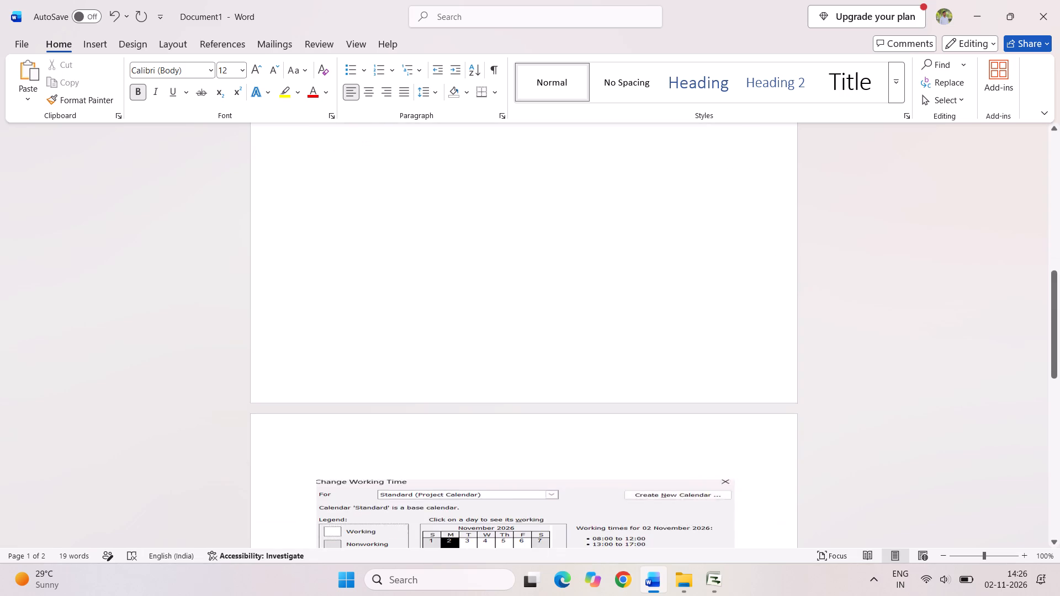
scroll(449, 293, "up", 2)
scroll(449, 293, "right", 1)
scroll(449, 293, "up", 1)
left_click(489, 364)
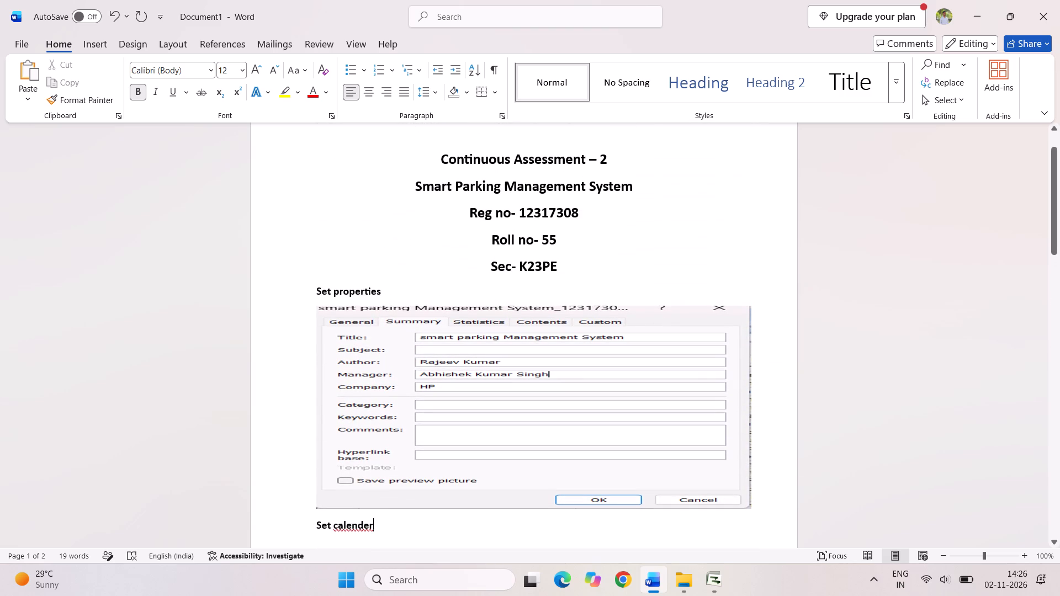
left_click_drag(534, 510, 539, 501)
left_click(773, 408)
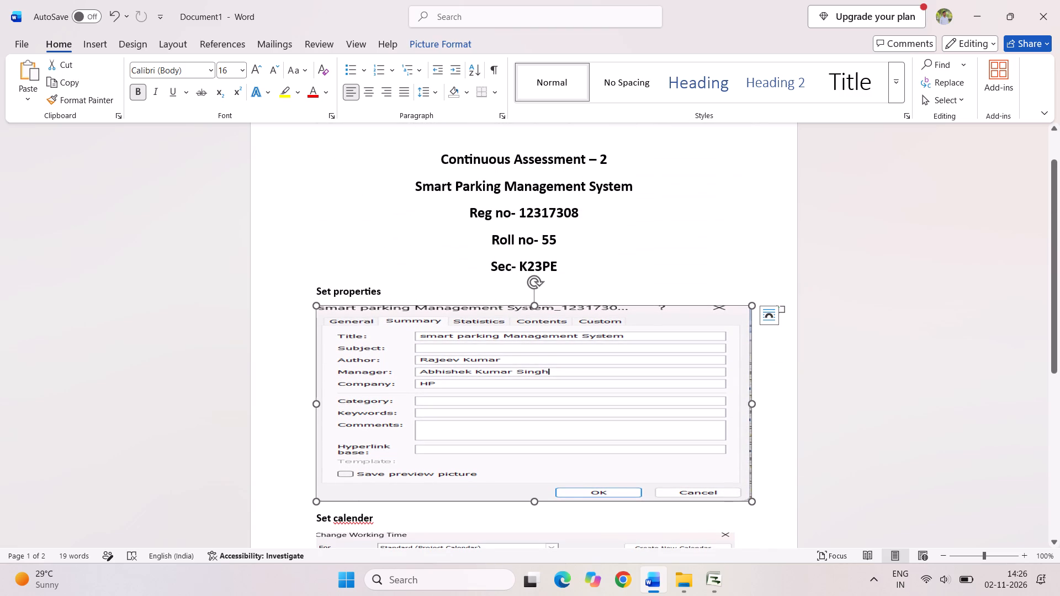
Add a caption line reading "Gantt char view" on a new line after the Change Working Time screenshot.
scroll(773, 408, "down", 2)
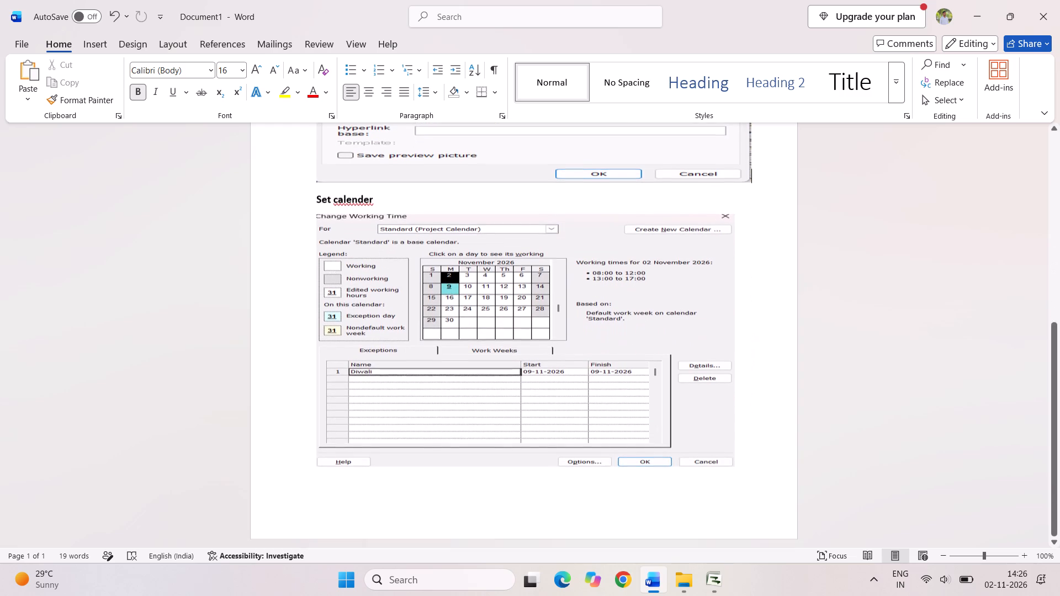
scroll(773, 408, "down", 1)
left_click(773, 408)
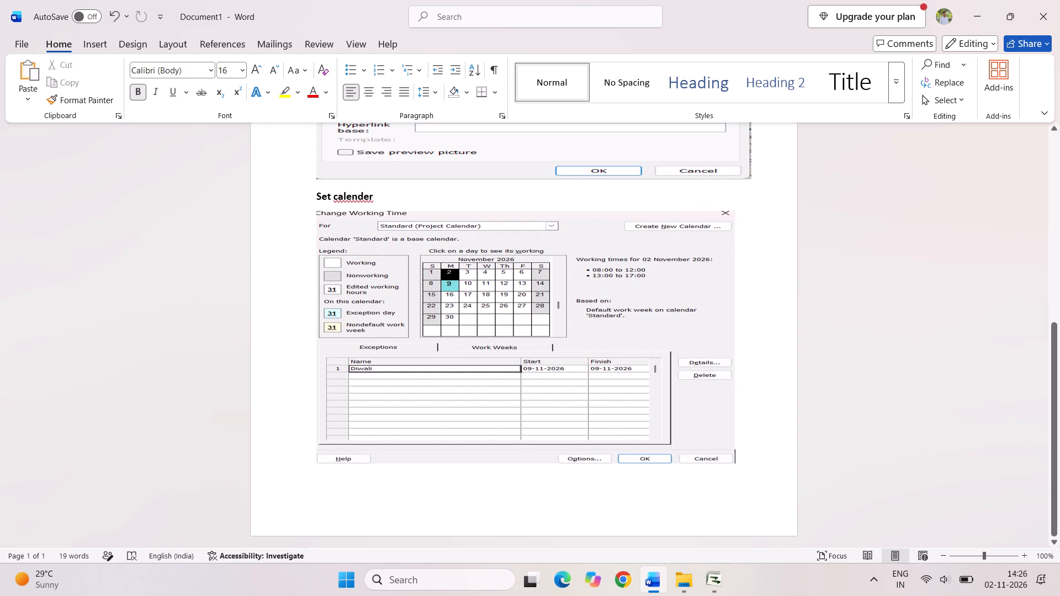
key("Return")
scroll(773, 408, "down", 1)
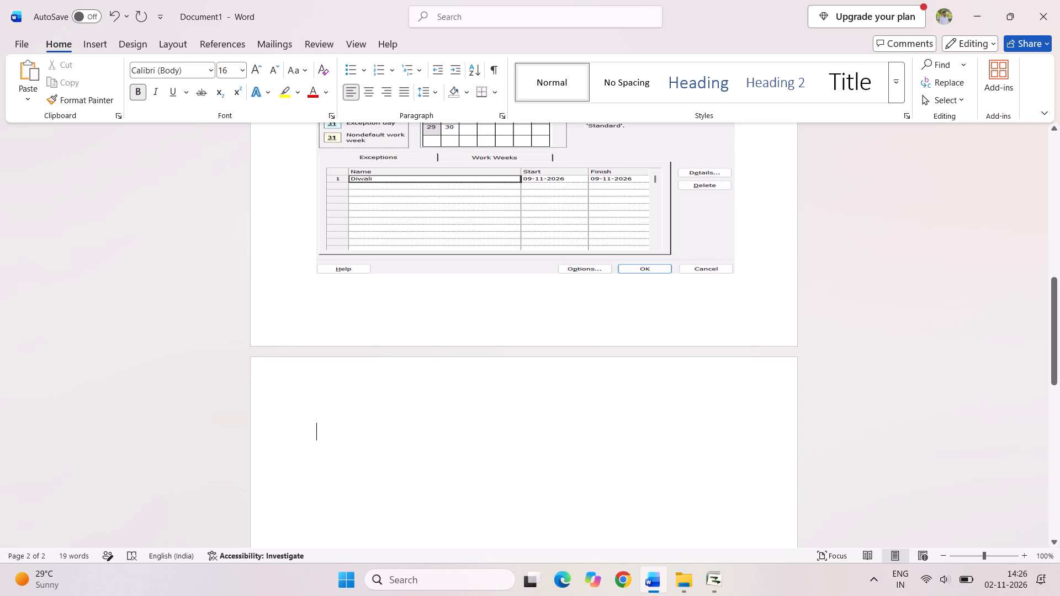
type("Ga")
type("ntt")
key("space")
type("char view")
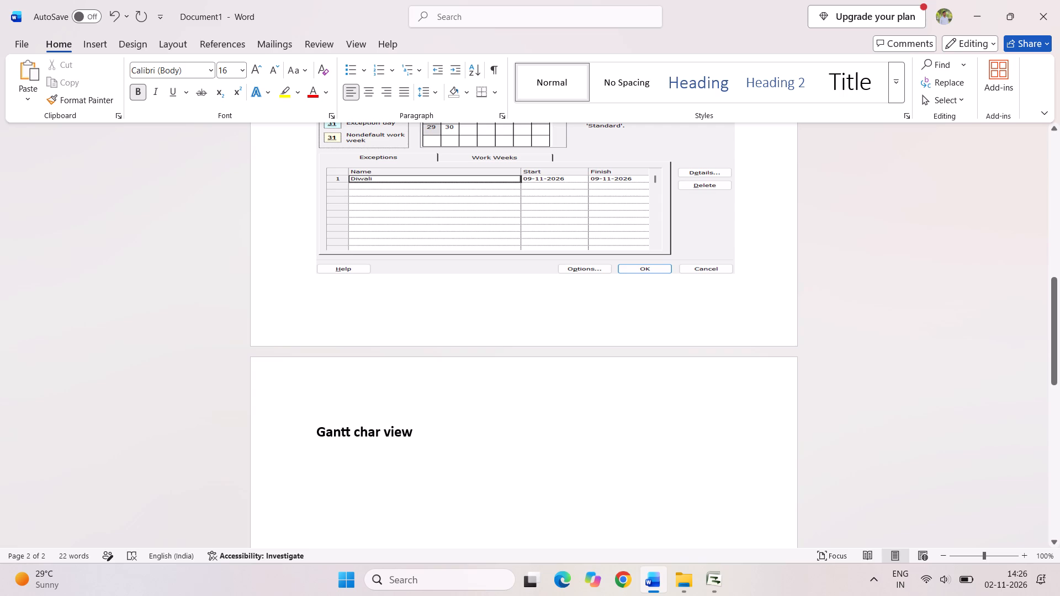
Set the font size of the "Gantt char view" caption to 12.
left_click_drag(416, 430, 323, 432)
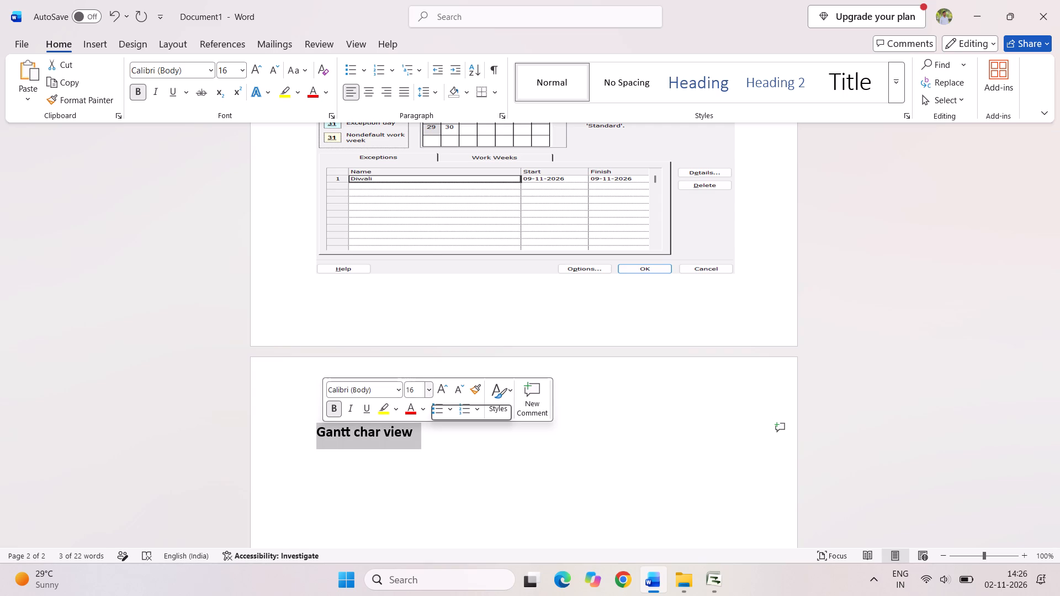
left_click(432, 390)
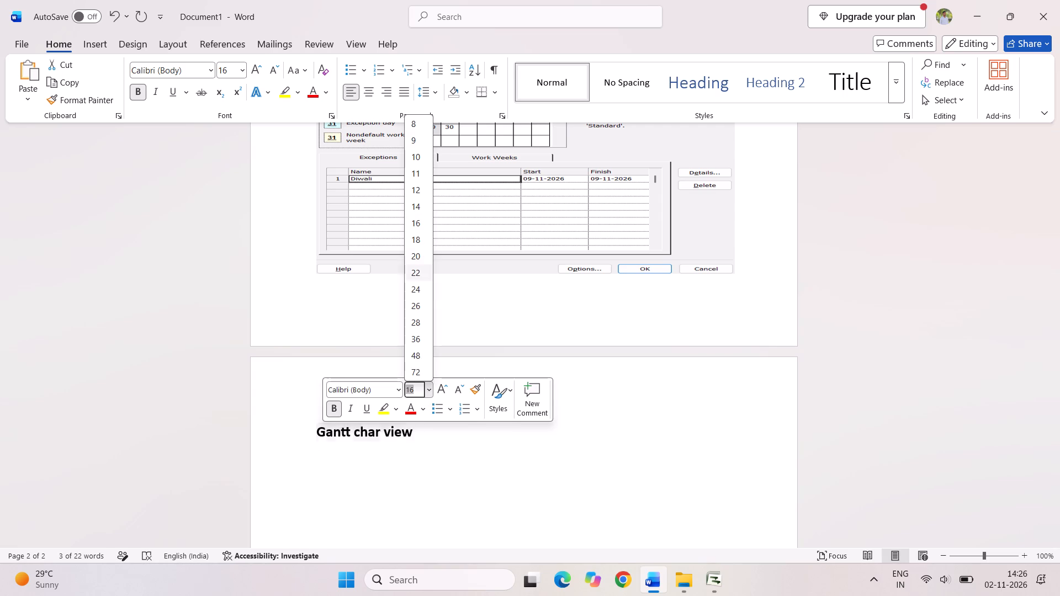
left_click(417, 189)
left_click(443, 428)
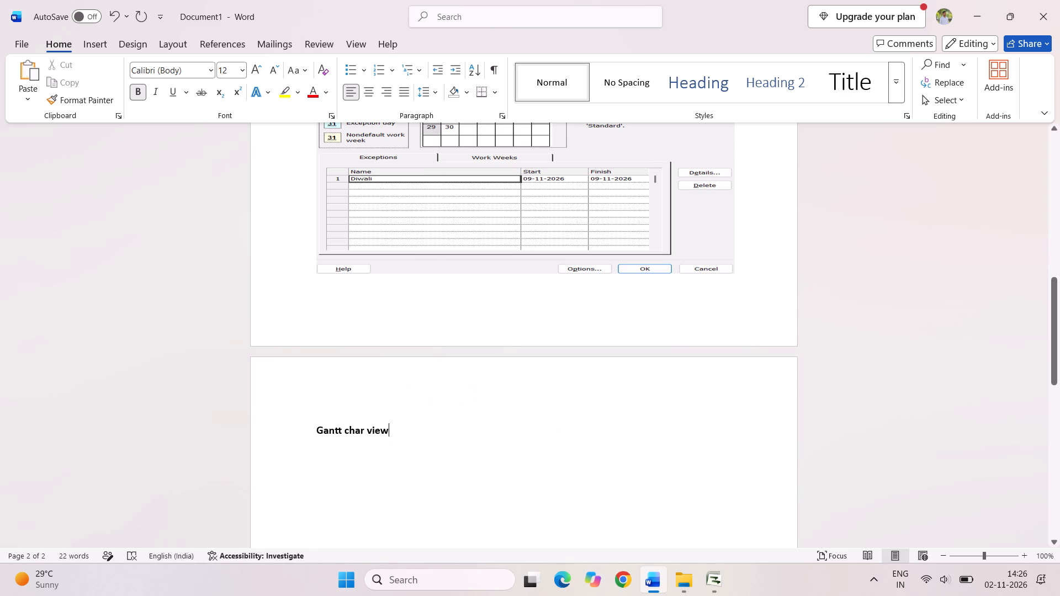
Switch to Microsoft Project and capture a screenshot of the Gantt chart view with its task table.
left_click(709, 574)
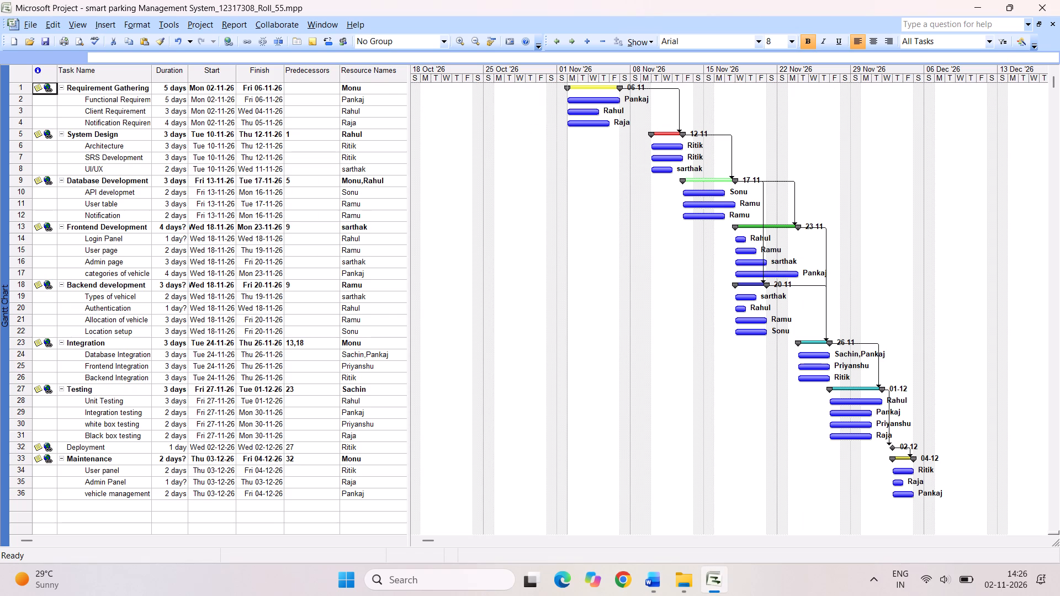
key("Print")
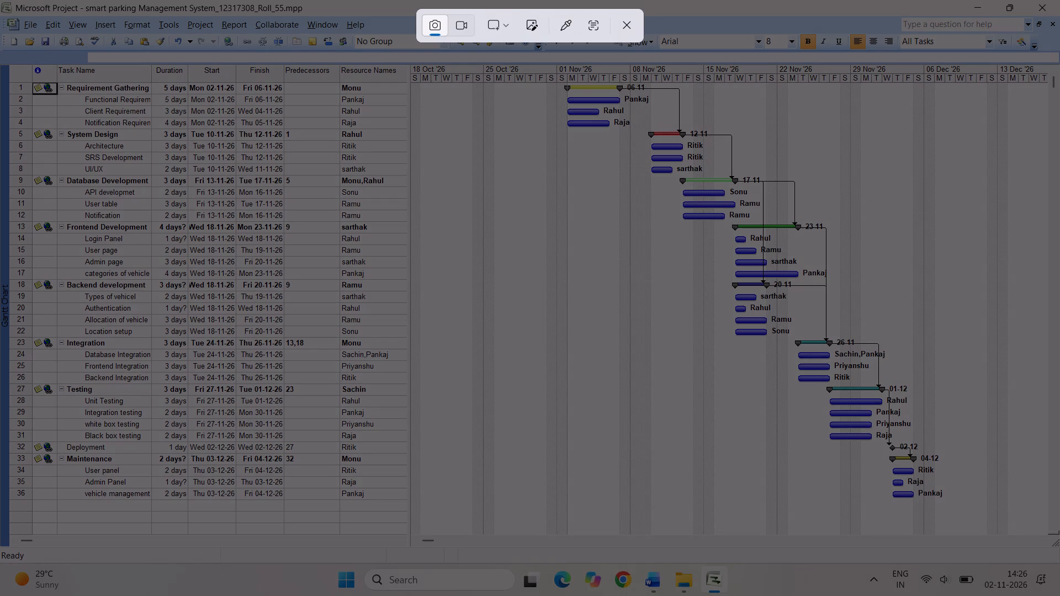
scroll(757, 532, "right", 1)
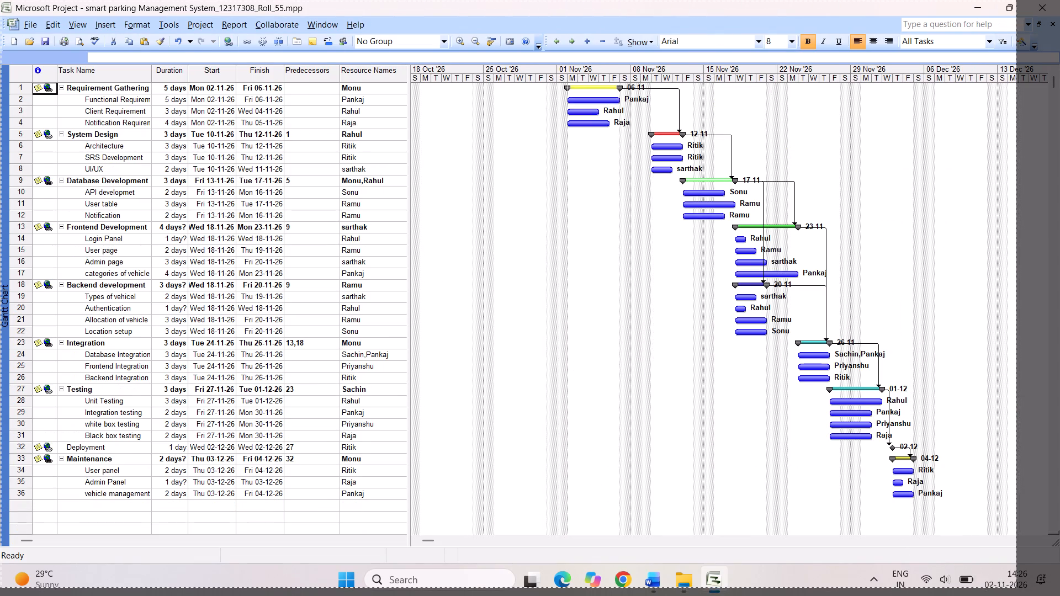
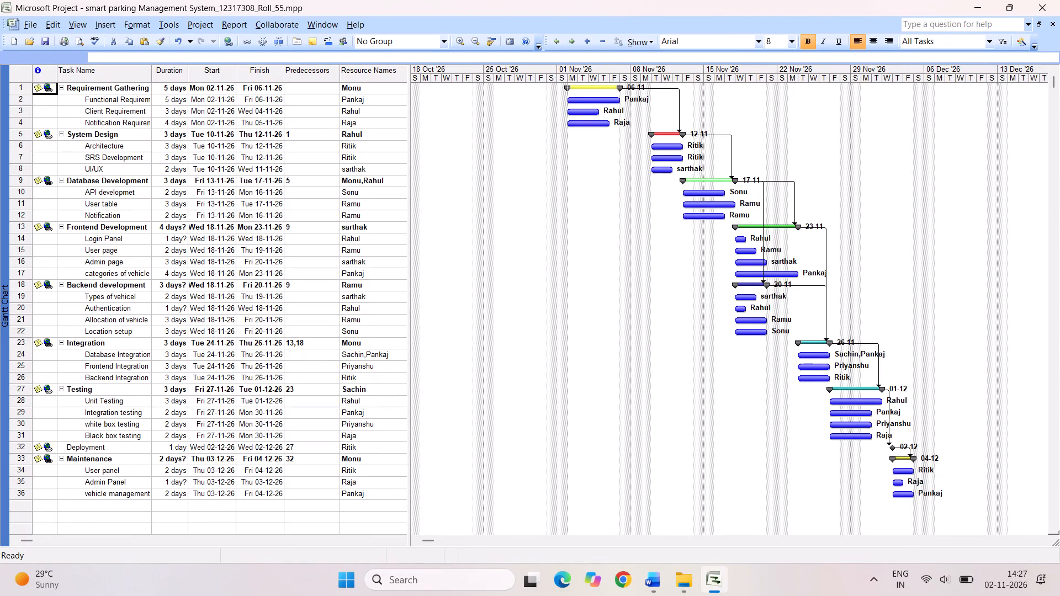
Switch to Word and paste the Gantt chart screenshot on a new line below the "Gantt char view" caption.
left_click(651, 573)
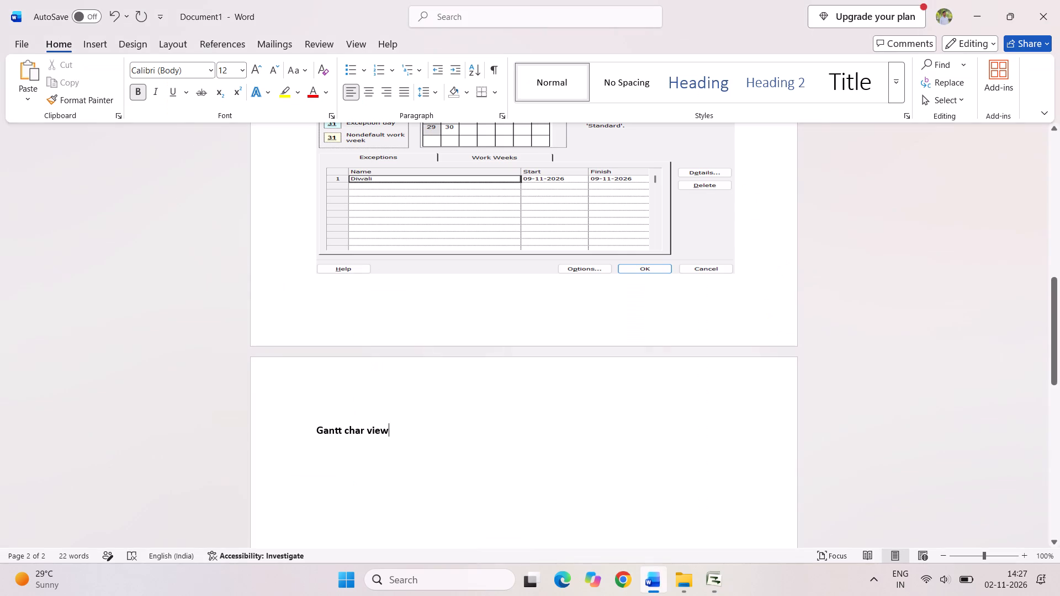
key("Return")
key("ctrl+v")
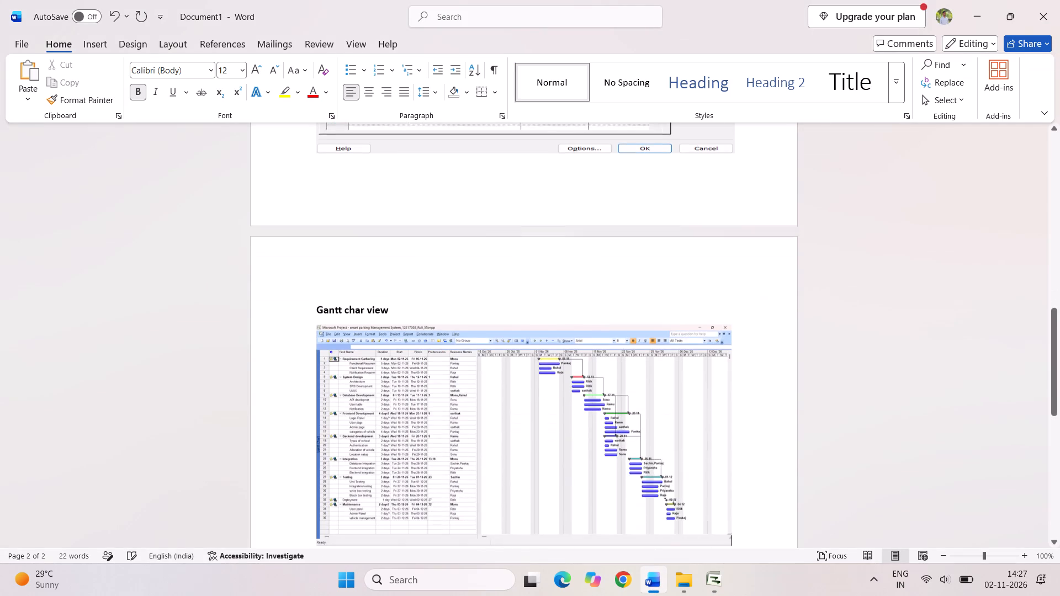
scroll(572, 412, "down", 1)
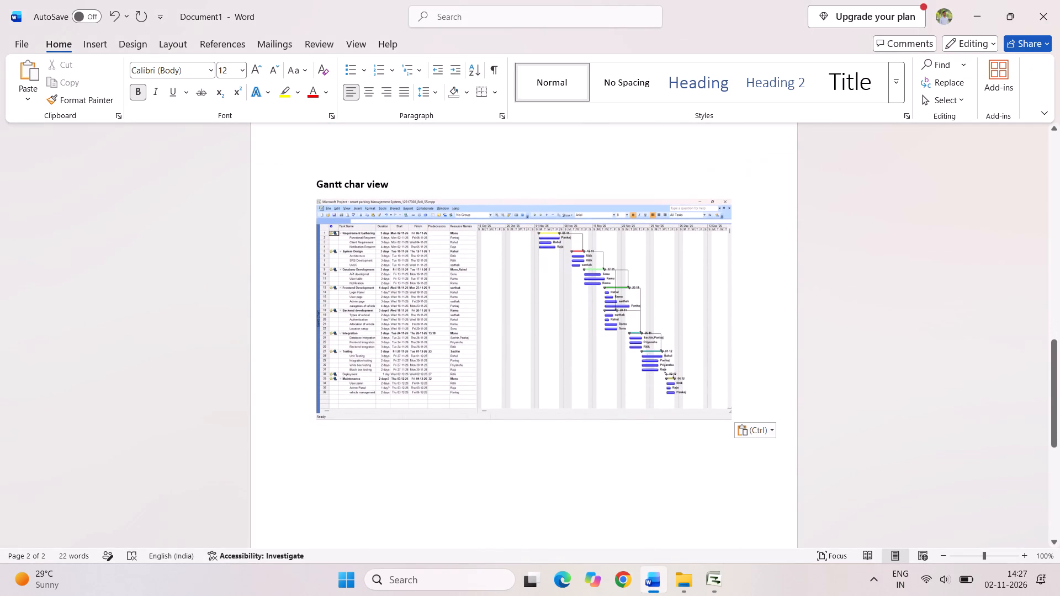
Enlarge the Gantt chart screenshot, making it slightly wider than the text area and much taller while keeping it on page 2.
left_click(585, 401)
left_click_drag(524, 421, 547, 536)
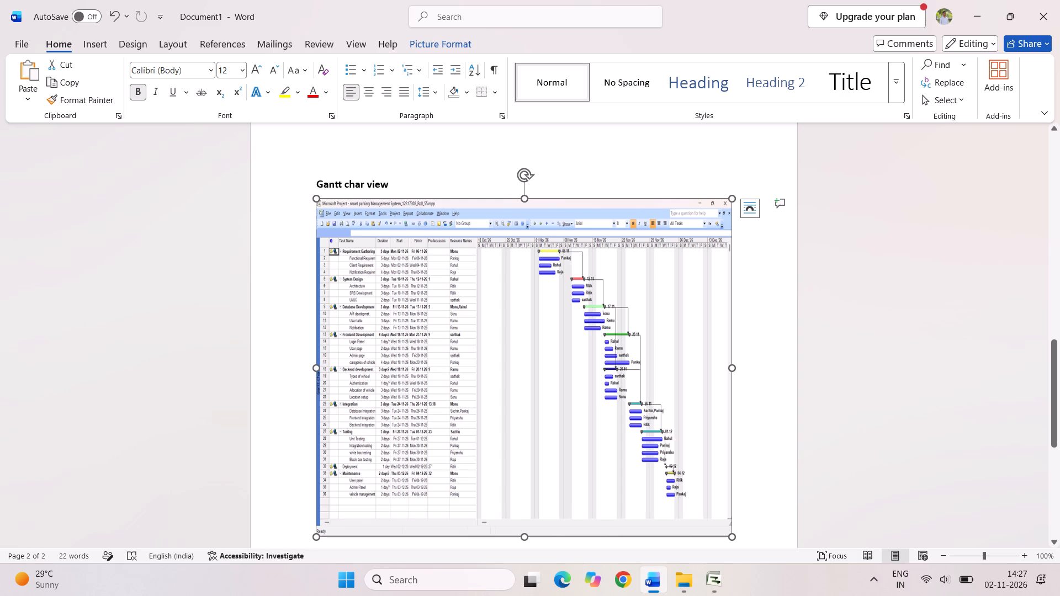
left_click_drag(733, 367, 763, 367)
scroll(609, 398, "down", 1)
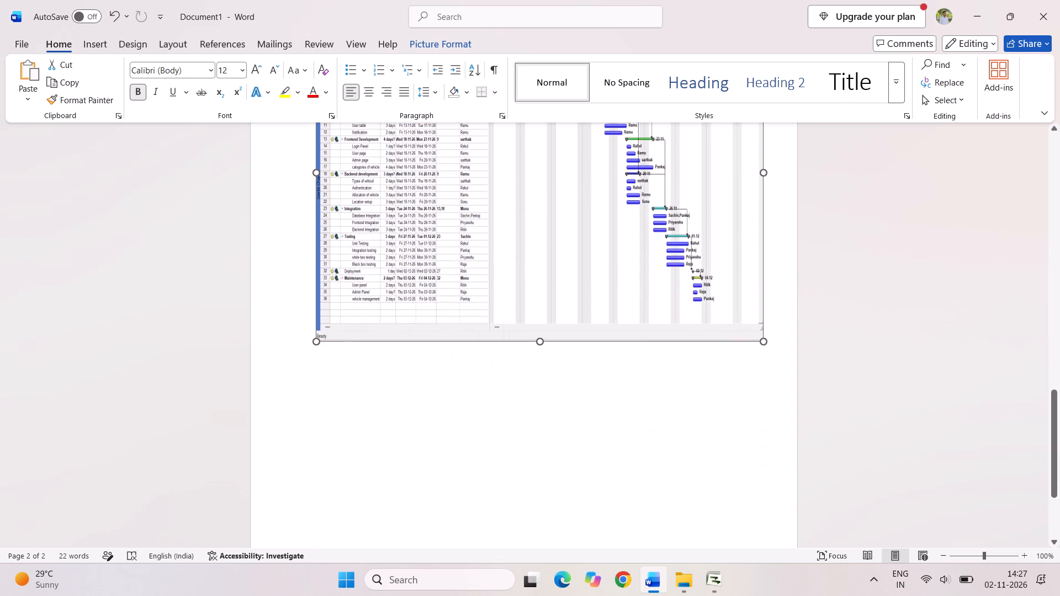
left_click_drag(542, 342, 539, 364)
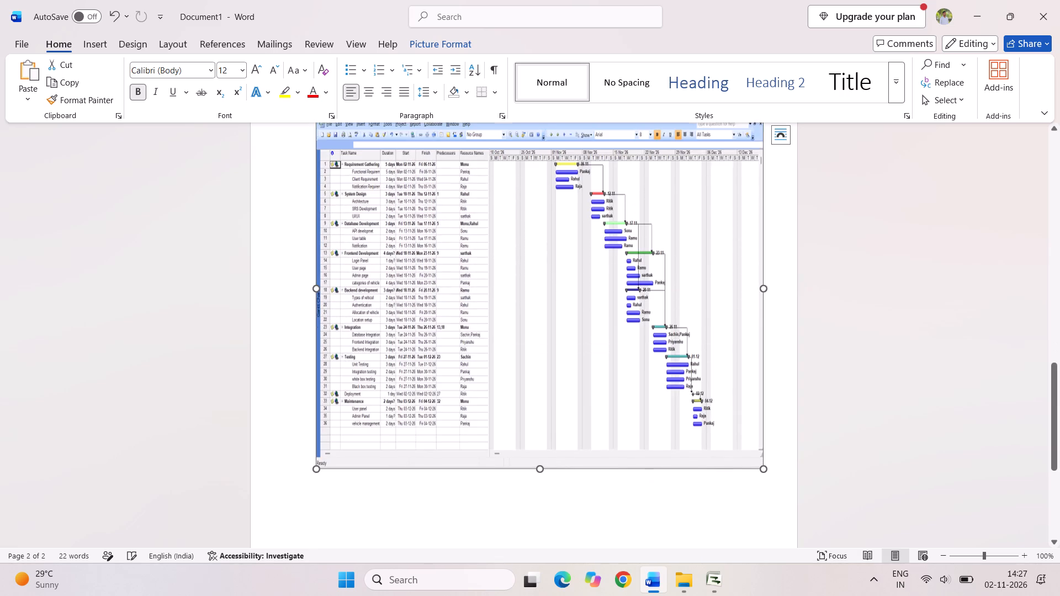
scroll(767, 441, "up", 1)
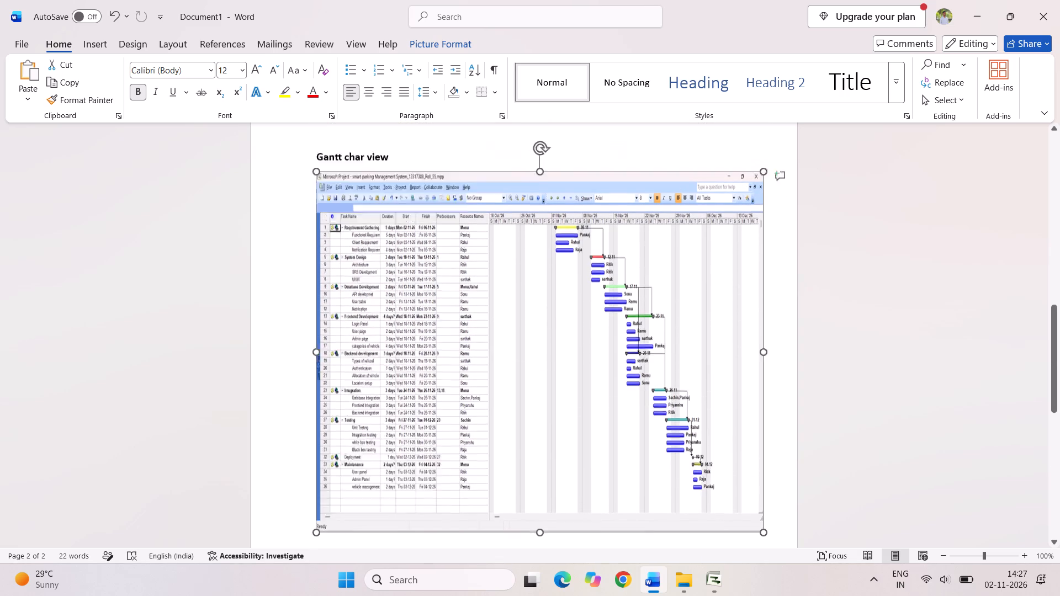
scroll(767, 441, "up", 2)
scroll(767, 441, "down", 2)
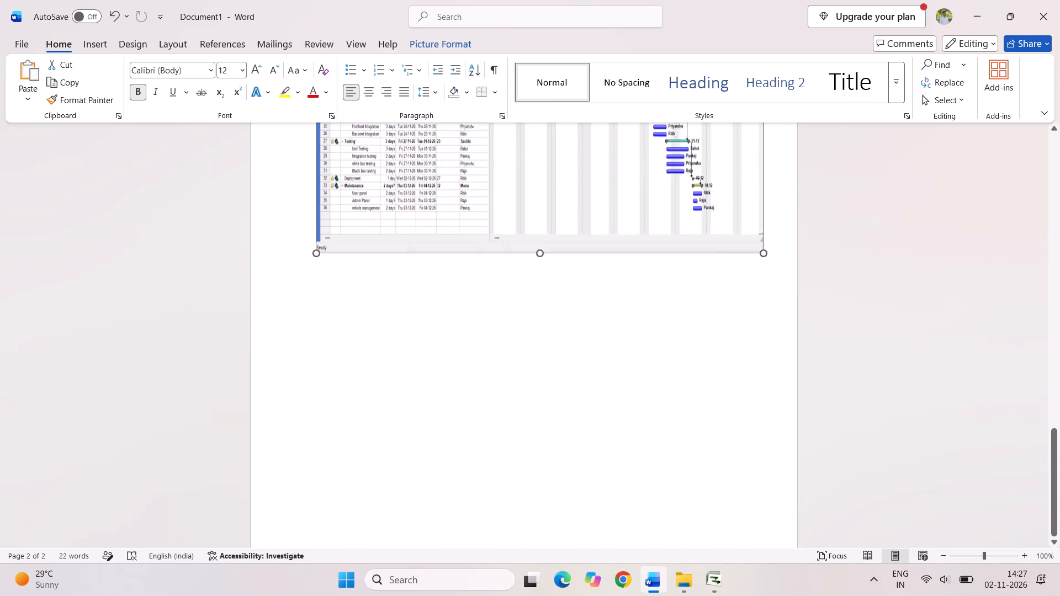
scroll(767, 441, "down", 1)
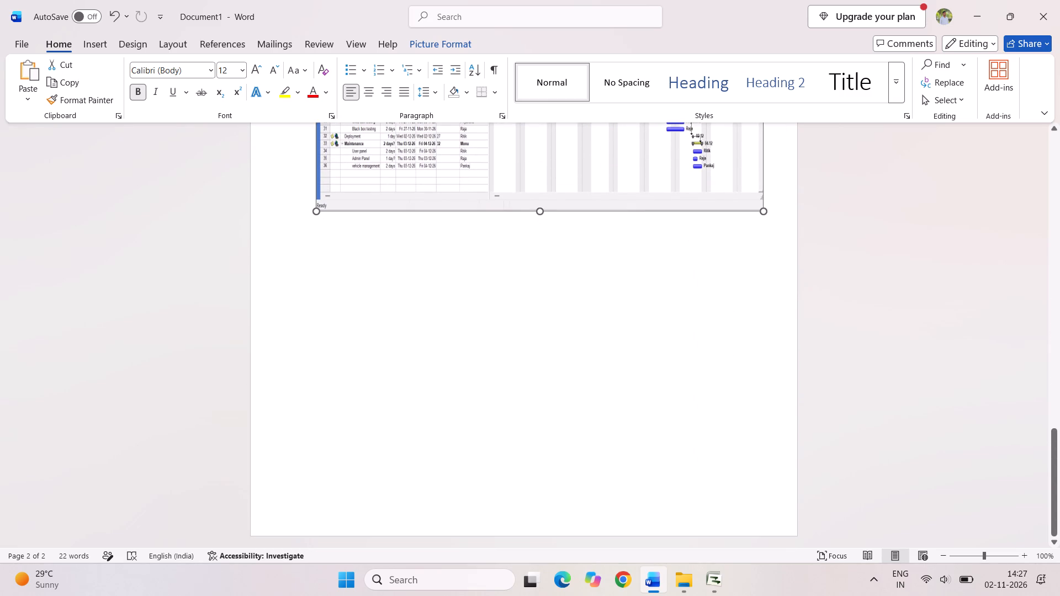
left_click_drag(540, 211, 544, 283)
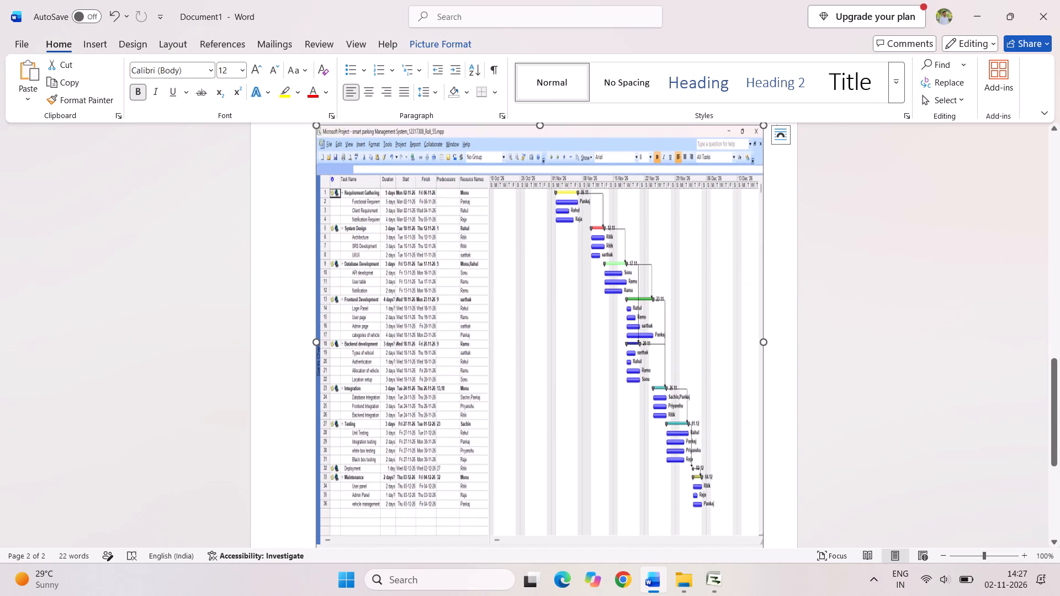
Add an empty line after the Gantt chart screenshot.
left_click(780, 422)
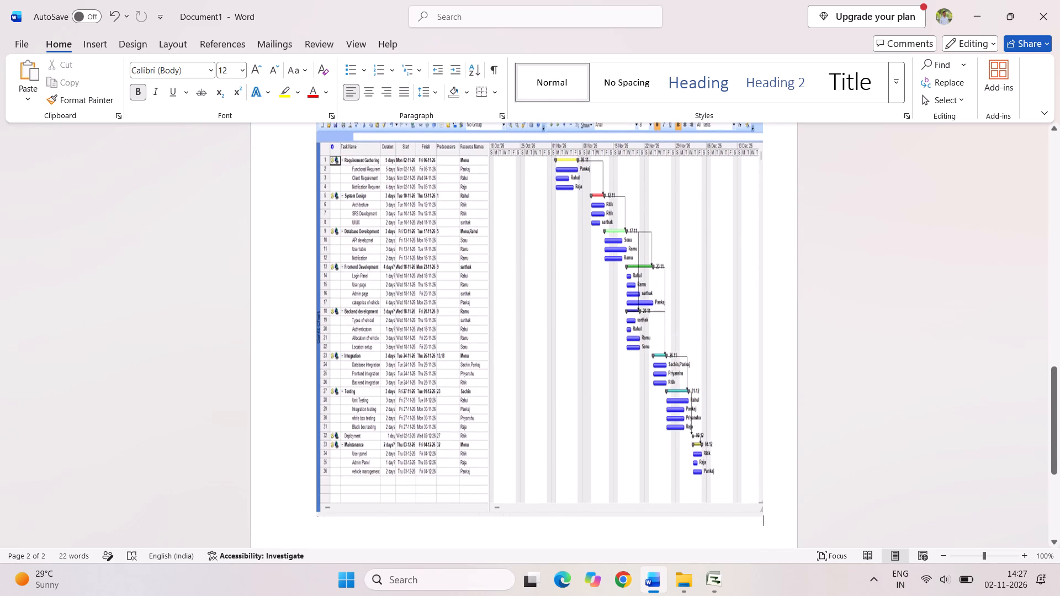
key("Return")
scroll(640, 377, "down", 1)
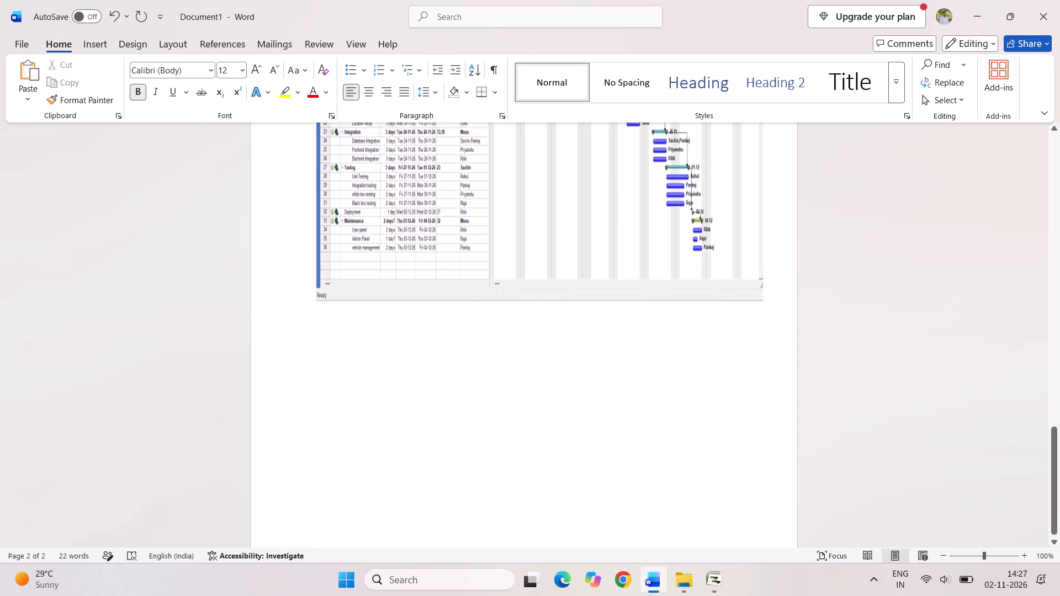
Switch to Chrome, open the LPU Live chat site, and go to the K2P23PE - INT411 group and on to K2P23PE - INT416.
left_click(626, 577)
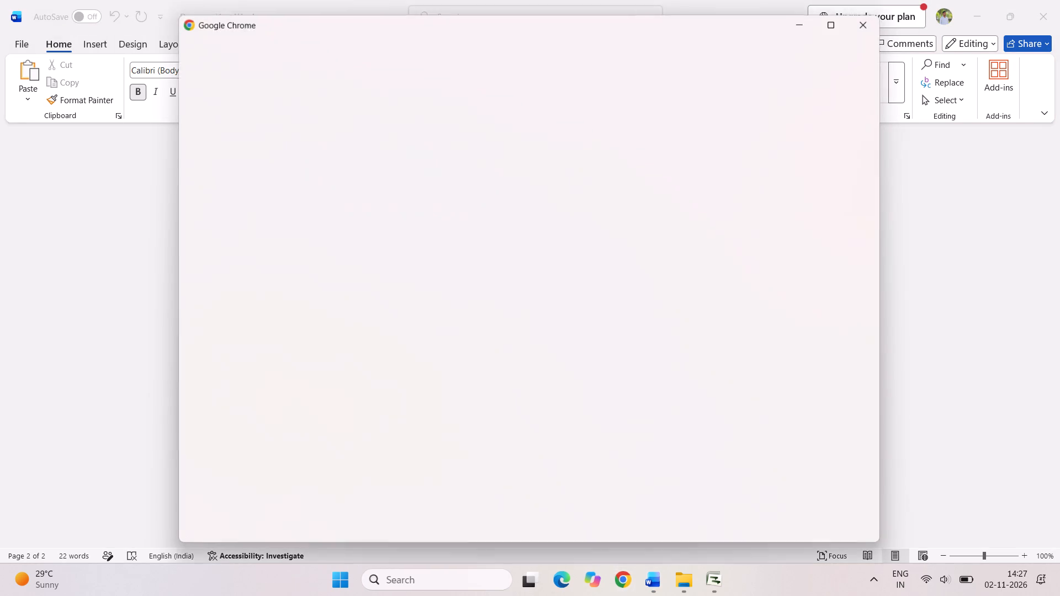
left_click(365, 327)
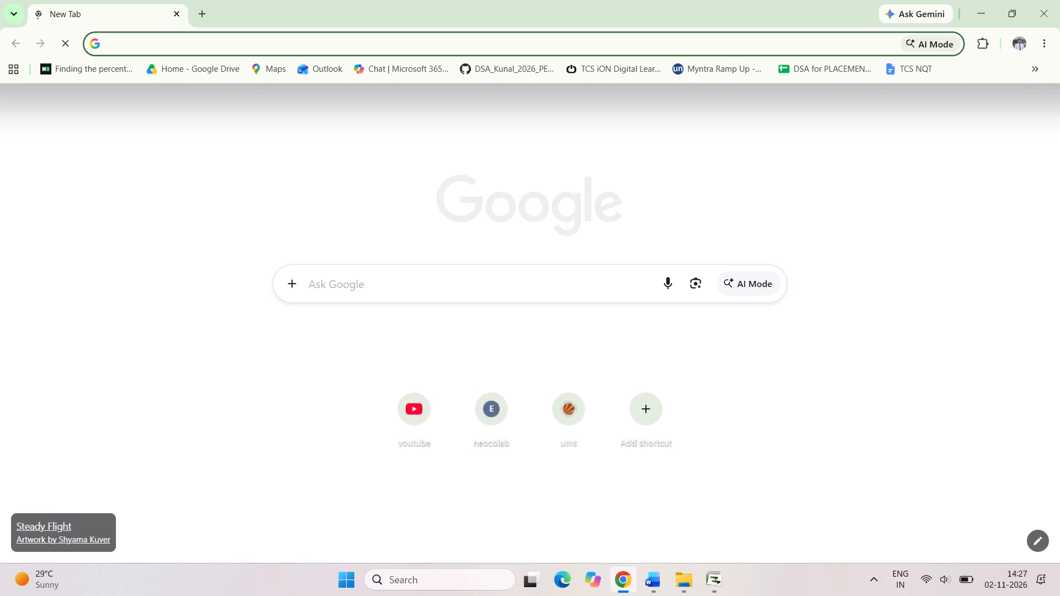
type("lp")
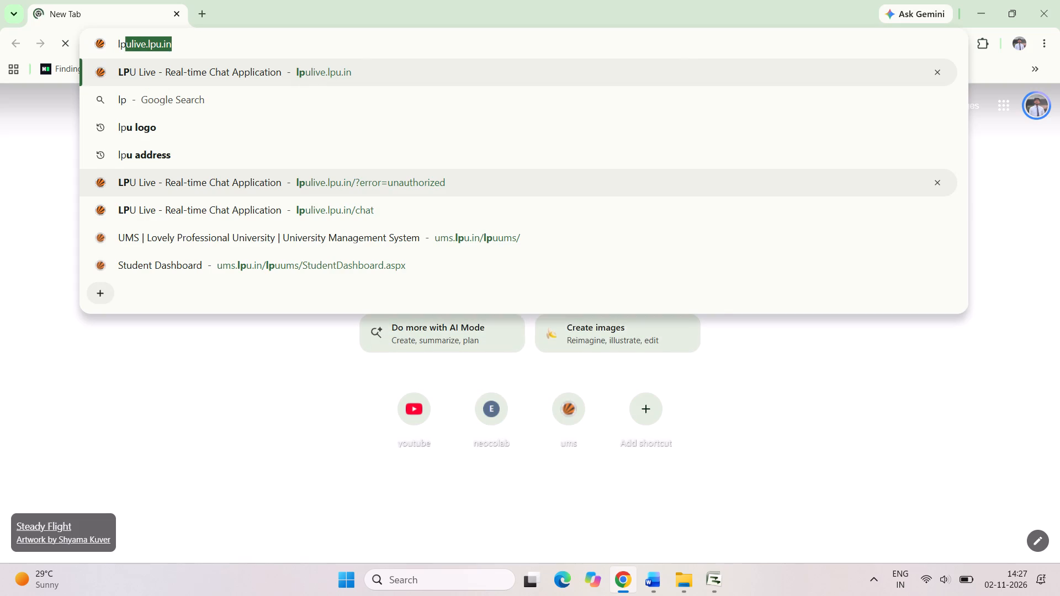
key("Return")
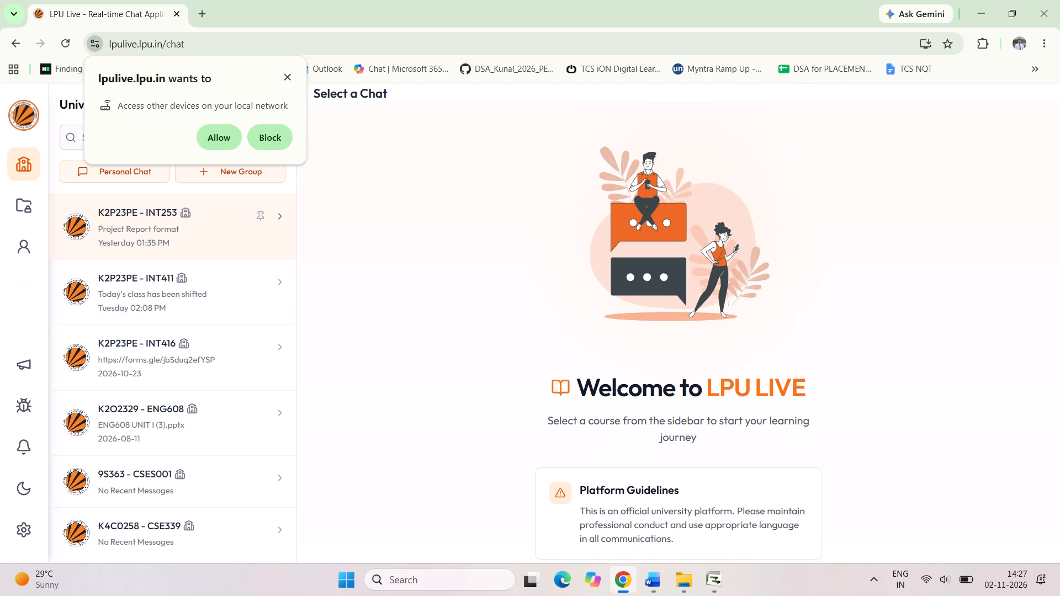
left_click(198, 295)
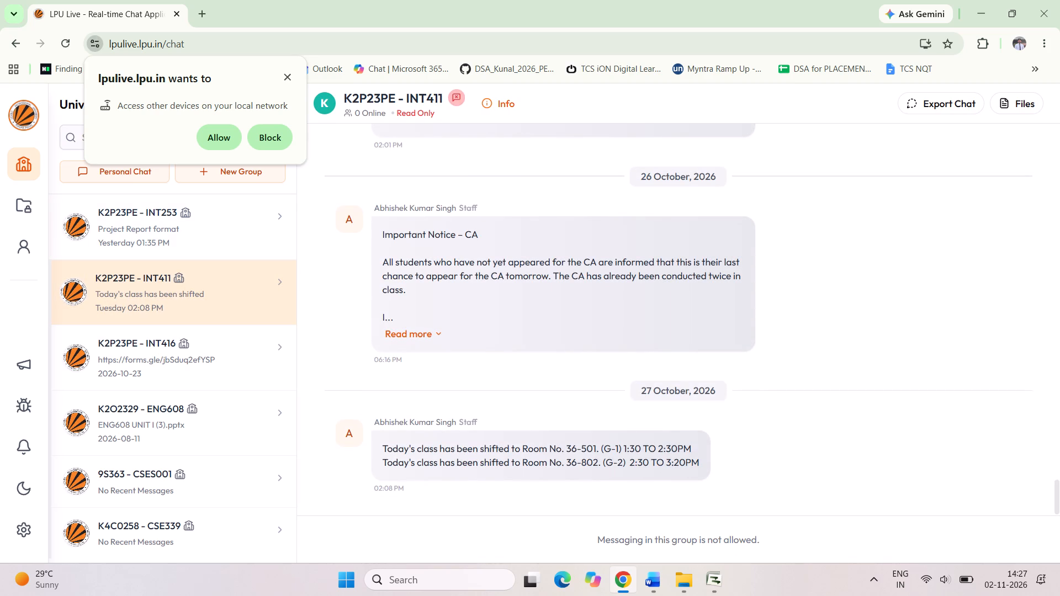
left_click(223, 356)
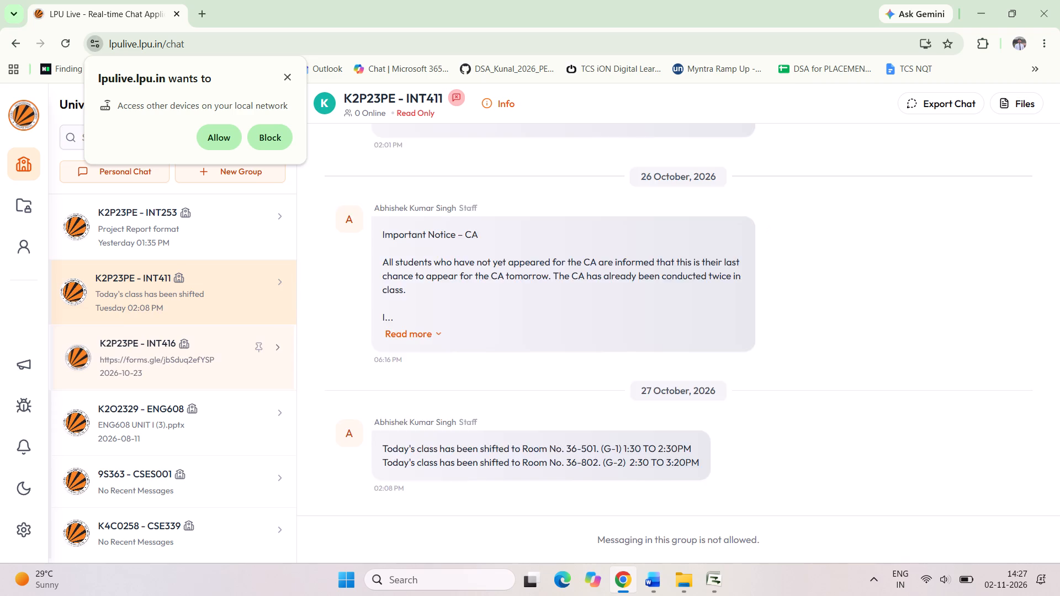
Look through the INT416 group messages for CA-2 assignment instructions, and dismiss the site's local network access request.
scroll(422, 347, "down", 1)
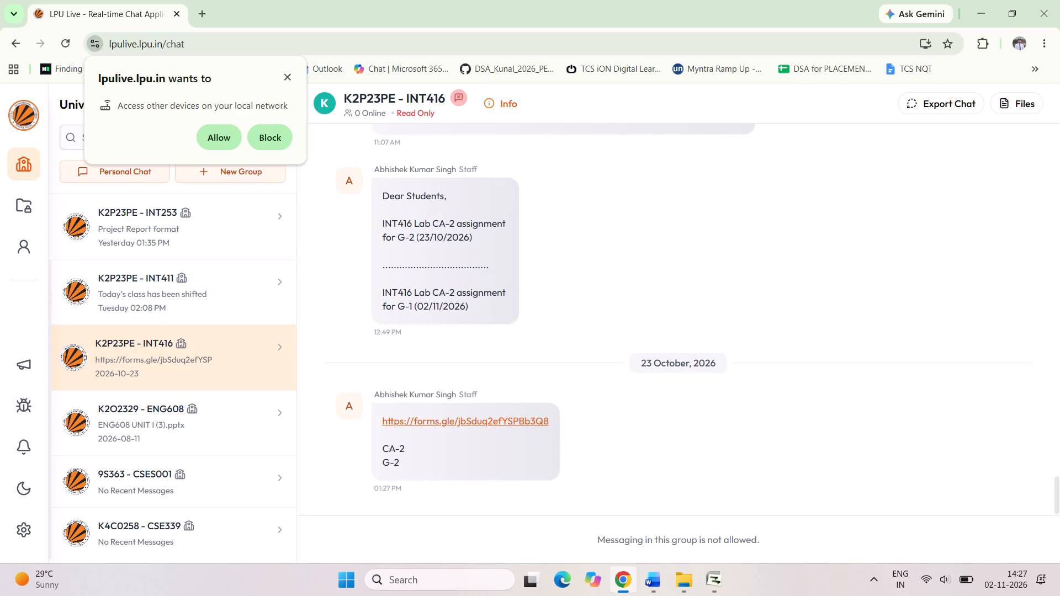
scroll(526, 397, "up", 3)
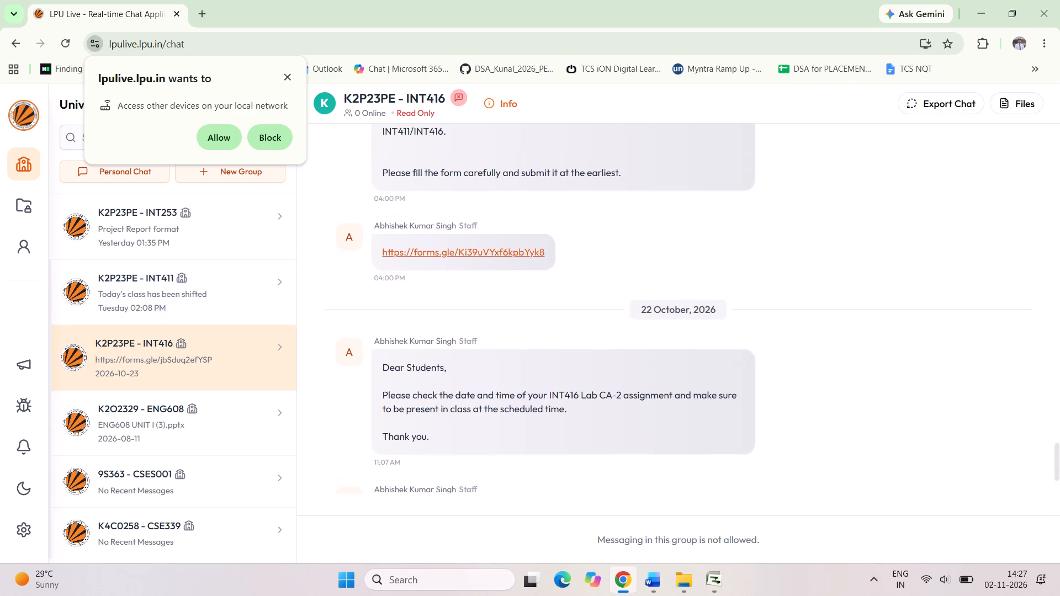
scroll(526, 397, "up", 2)
scroll(526, 397, "down", 1)
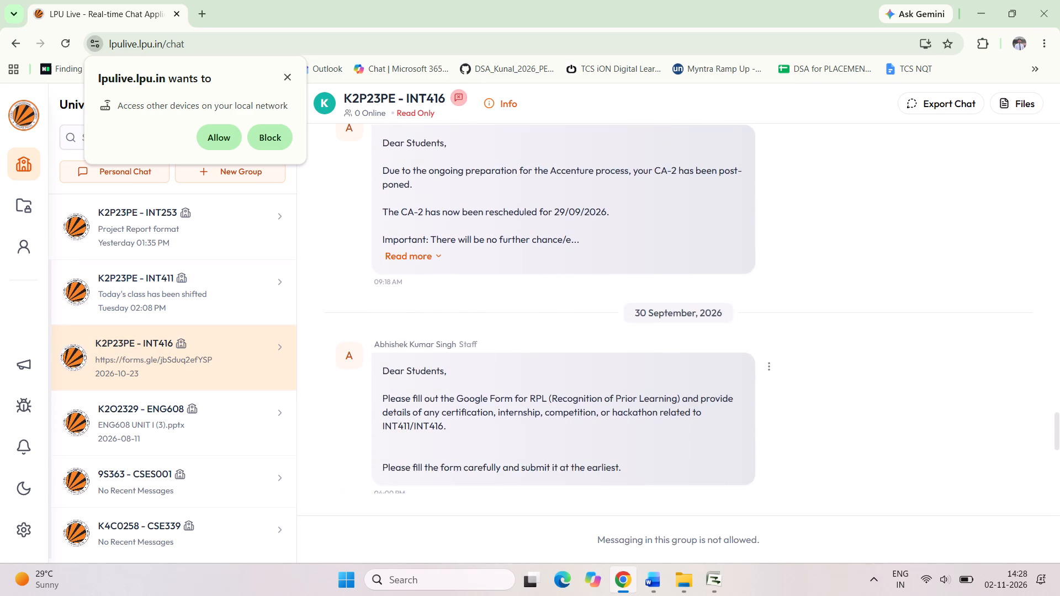
scroll(526, 397, "down", 1)
scroll(526, 397, "up", 2)
scroll(526, 397, "down", 4)
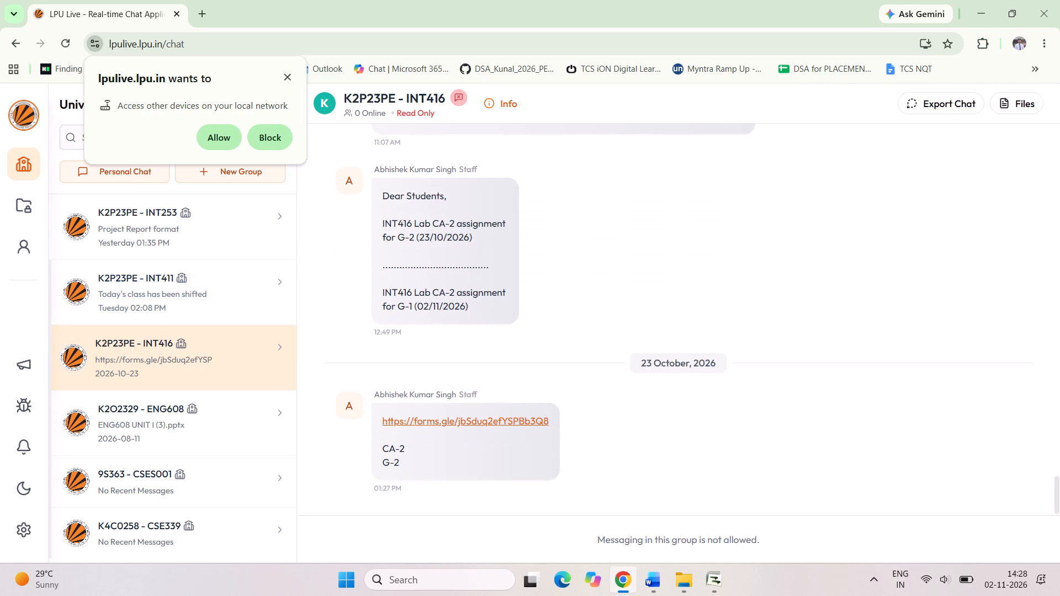
scroll(526, 397, "down", 2)
scroll(618, 423, "up", 2)
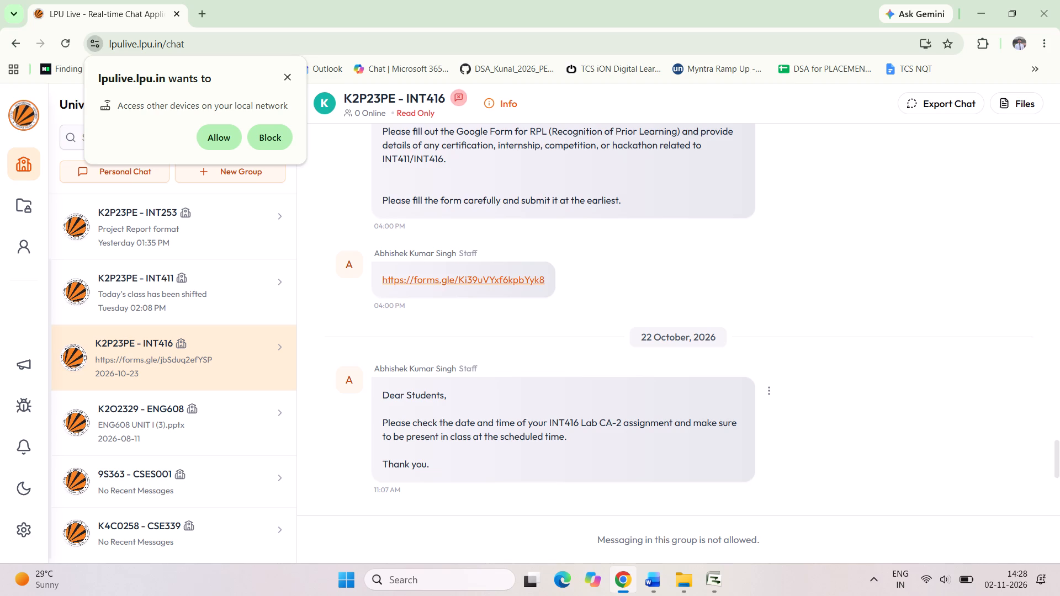
scroll(618, 423, "down", 2)
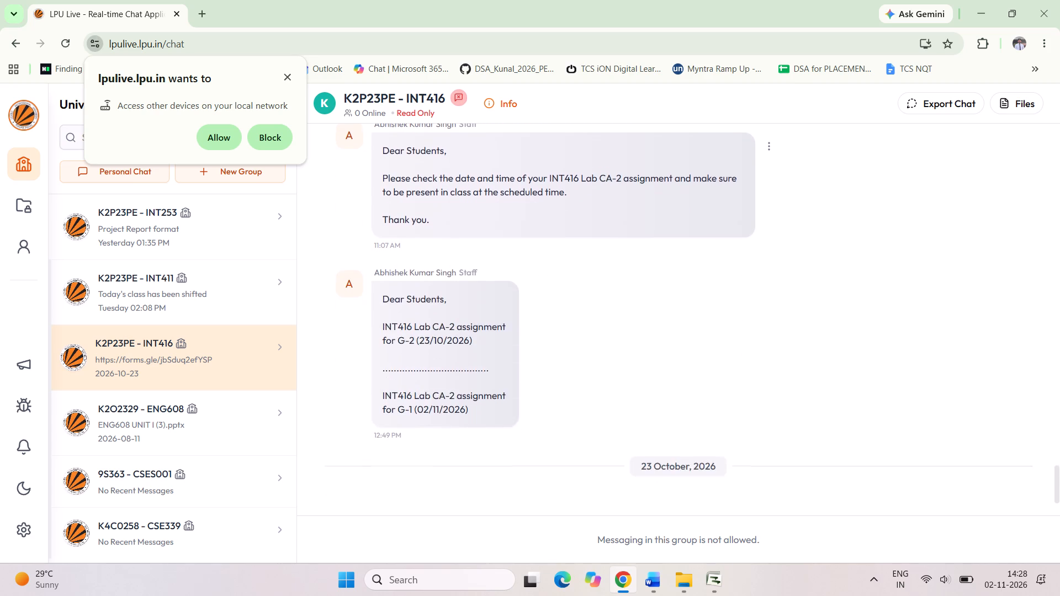
scroll(618, 423, "down", 1)
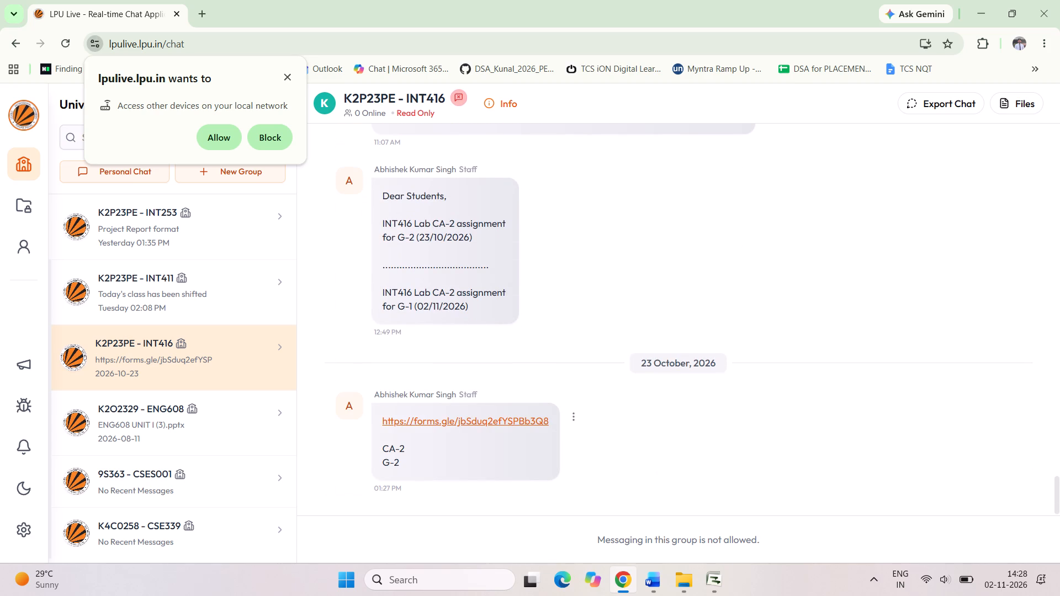
left_click(290, 77)
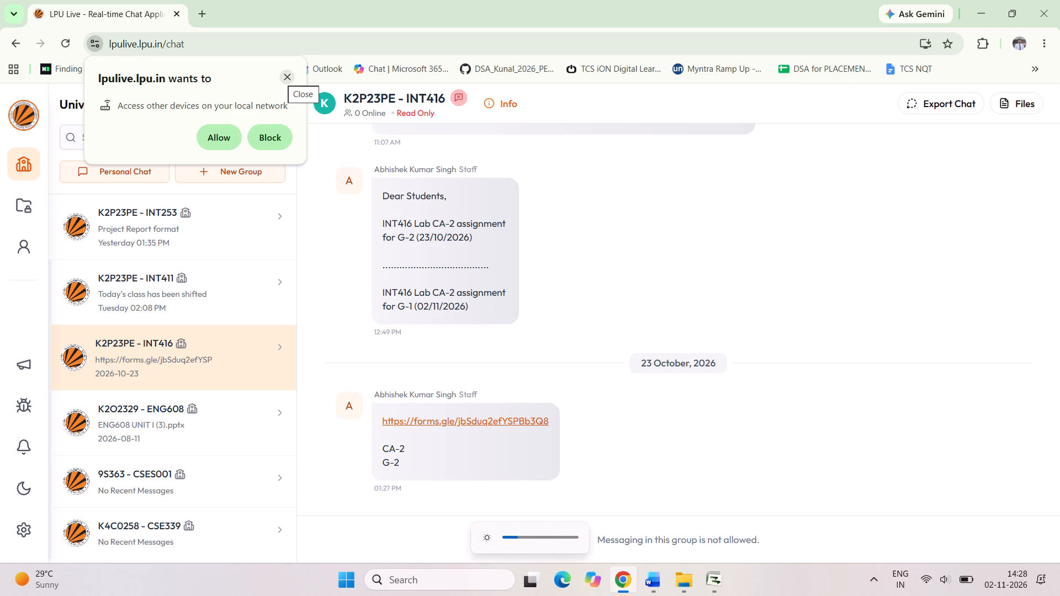
left_click(282, 76)
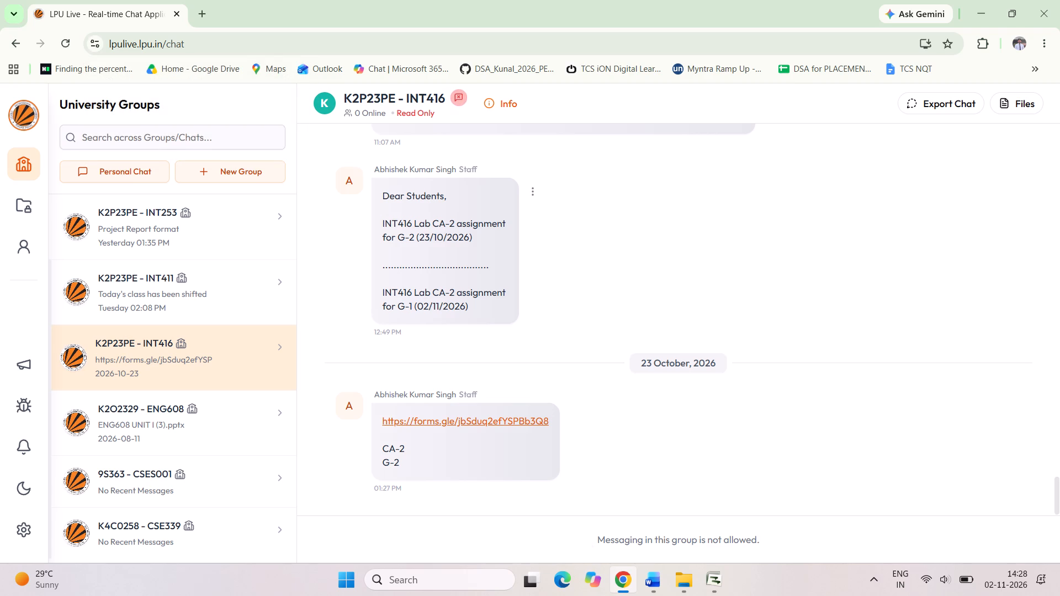
Briefly check the Word report, return to Chrome and re-examine the INT416 group's CA-2 messages, dismissing the repeated local network access request.
left_click(656, 582)
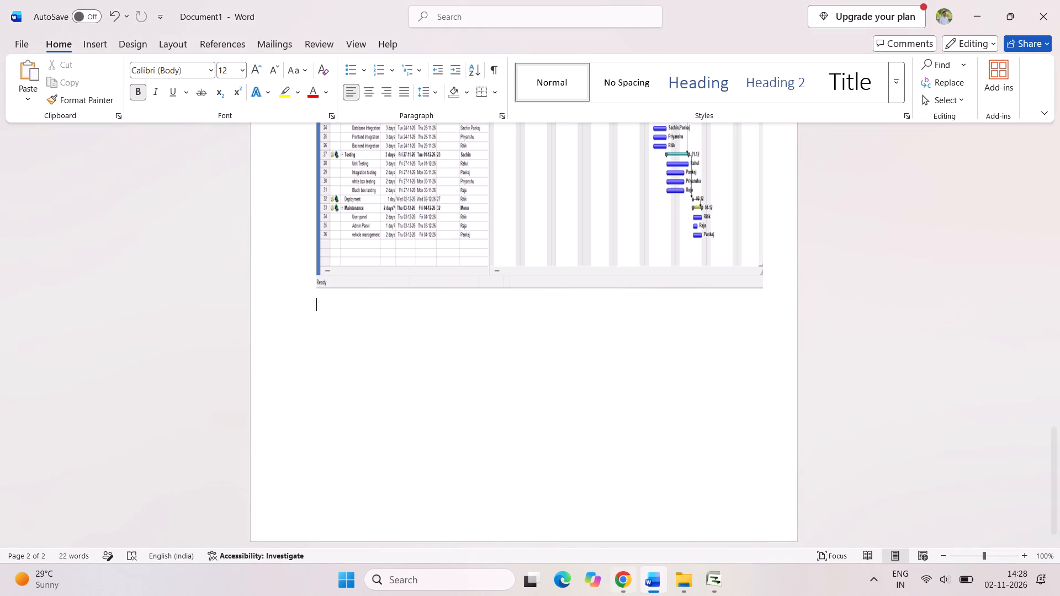
left_click(623, 577)
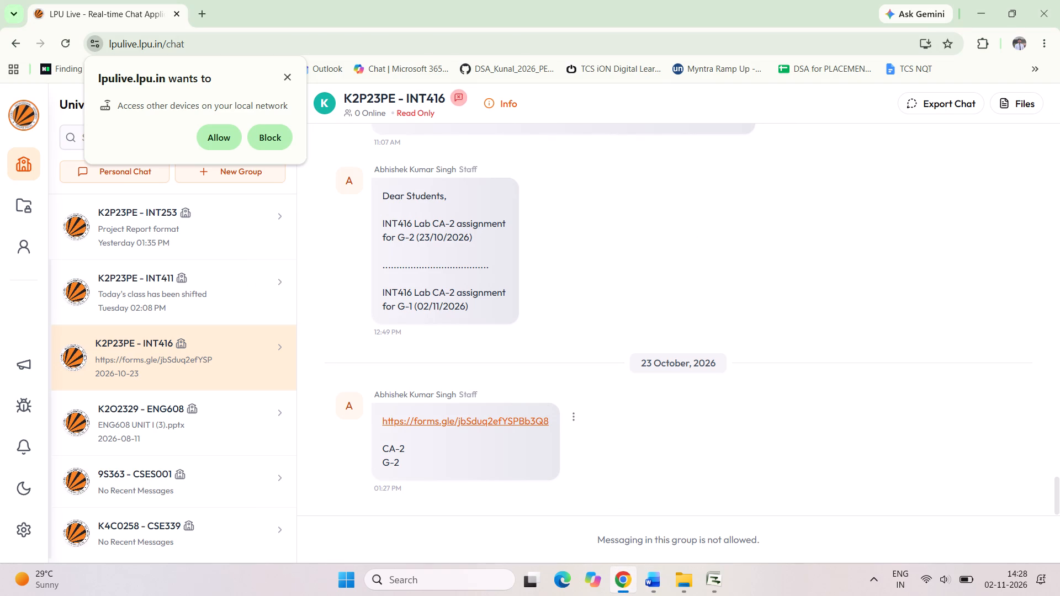
left_click(283, 73)
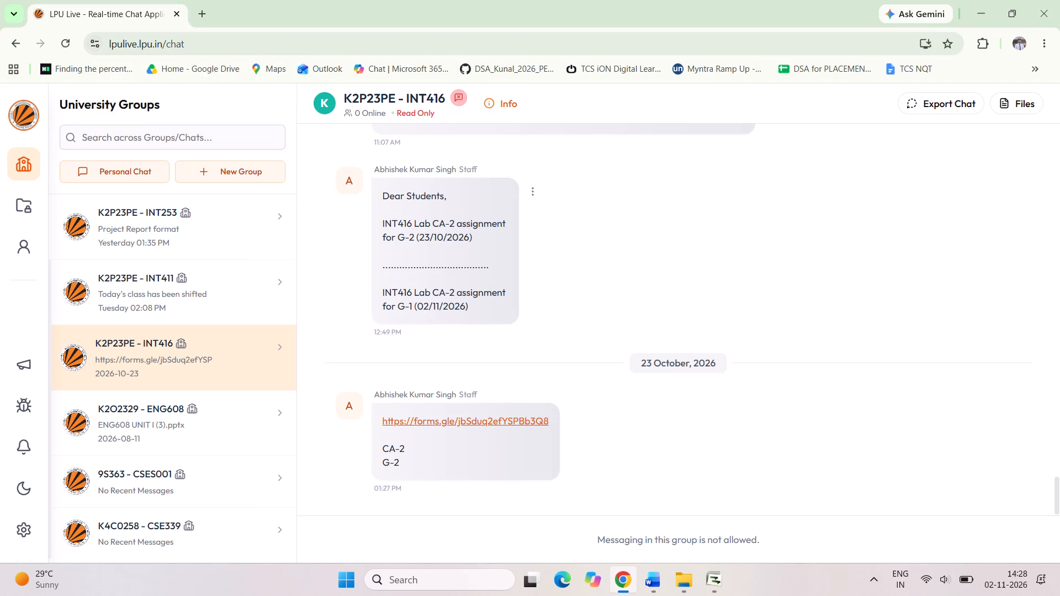
scroll(664, 323, "up", 1)
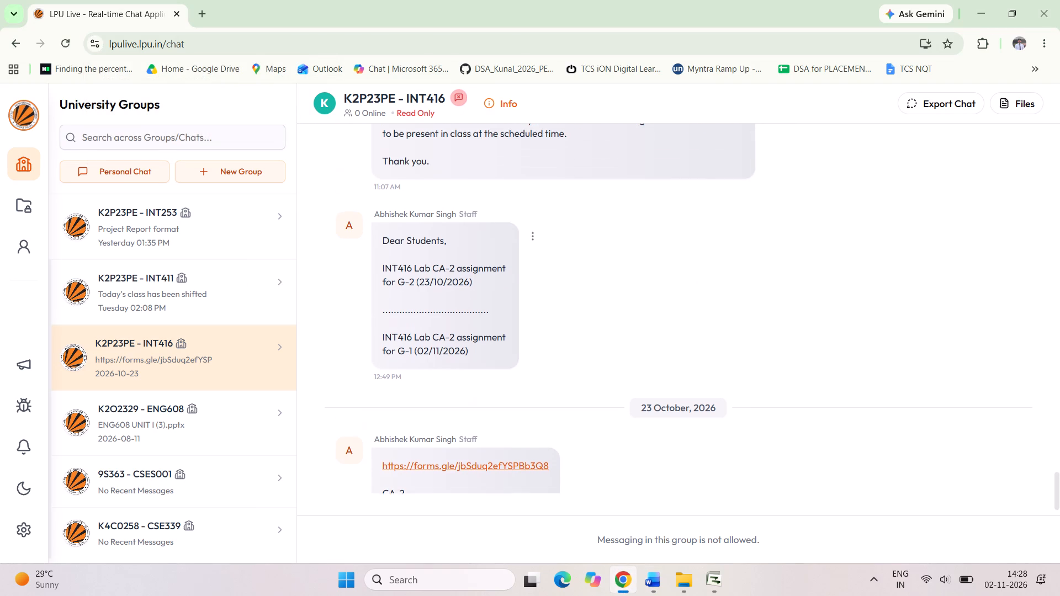
scroll(664, 323, "up", 1)
scroll(664, 323, "down", 2)
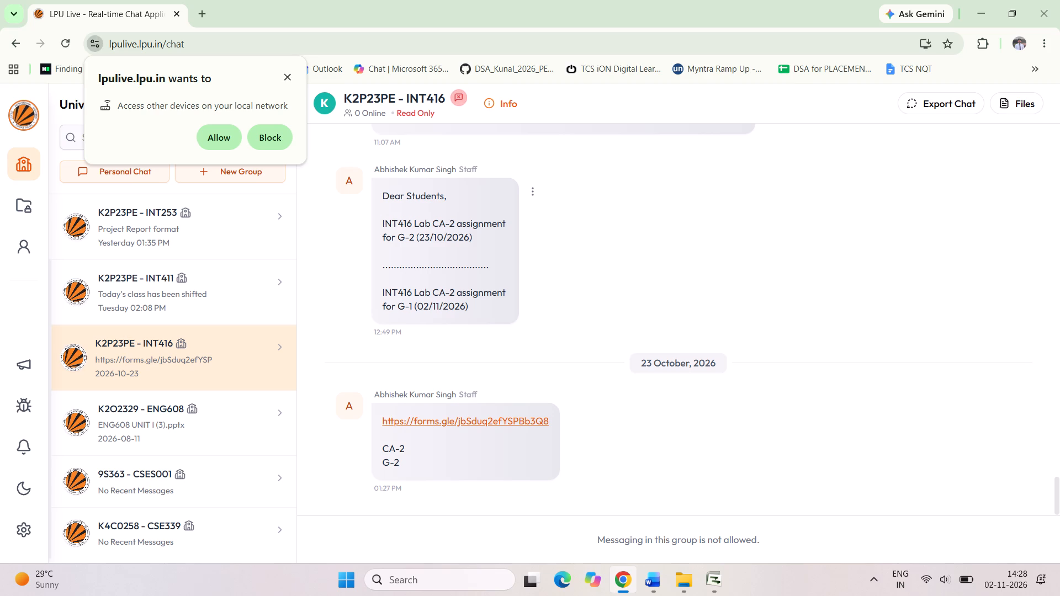
left_click(284, 76)
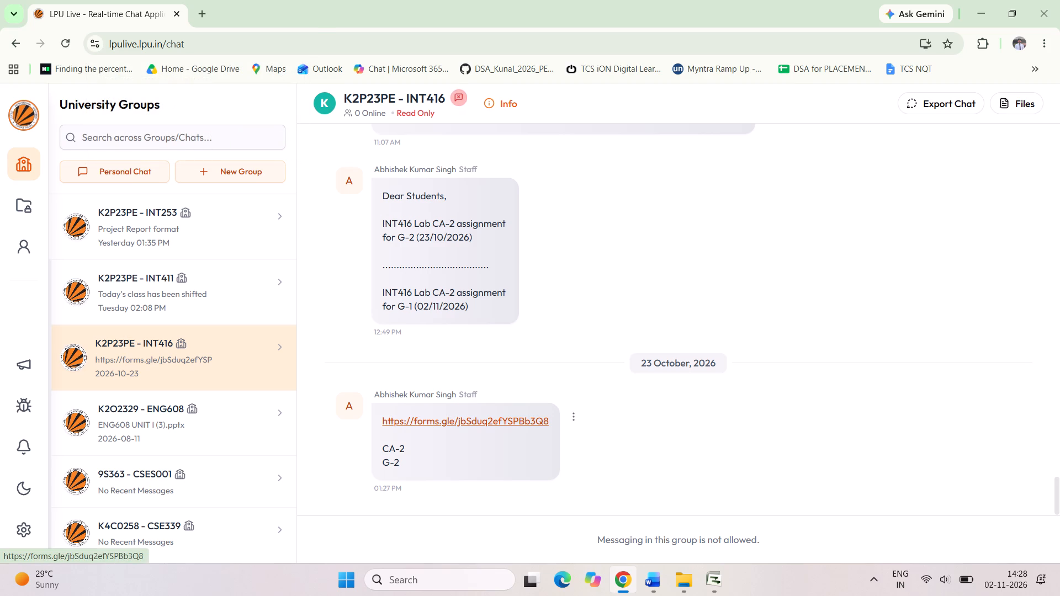
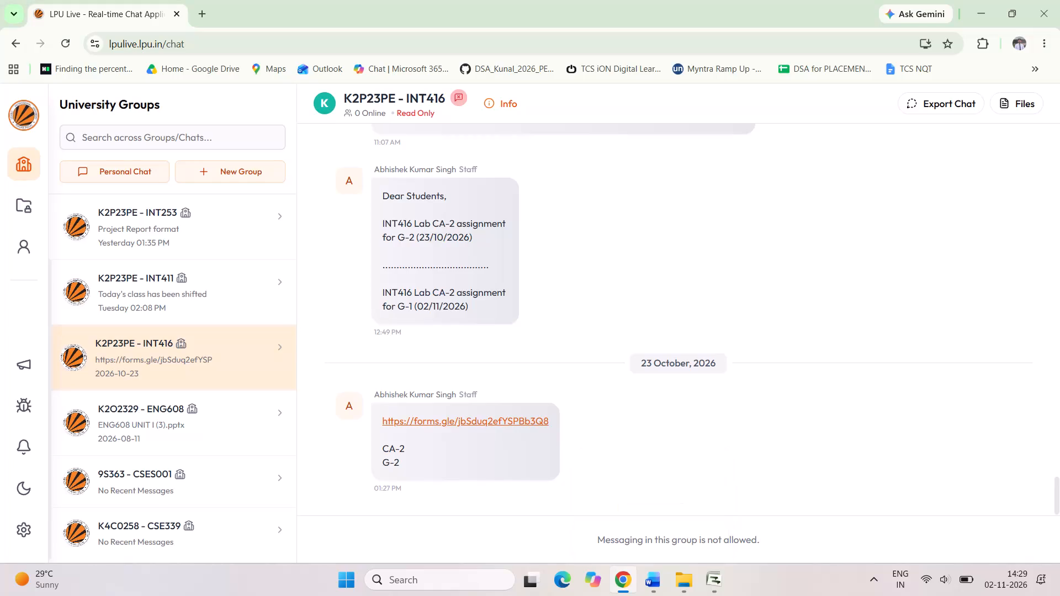
Switch to Microsoft Project, show the Resource Sheet view, and capture a screenshot of the whole project window.
left_click(650, 578)
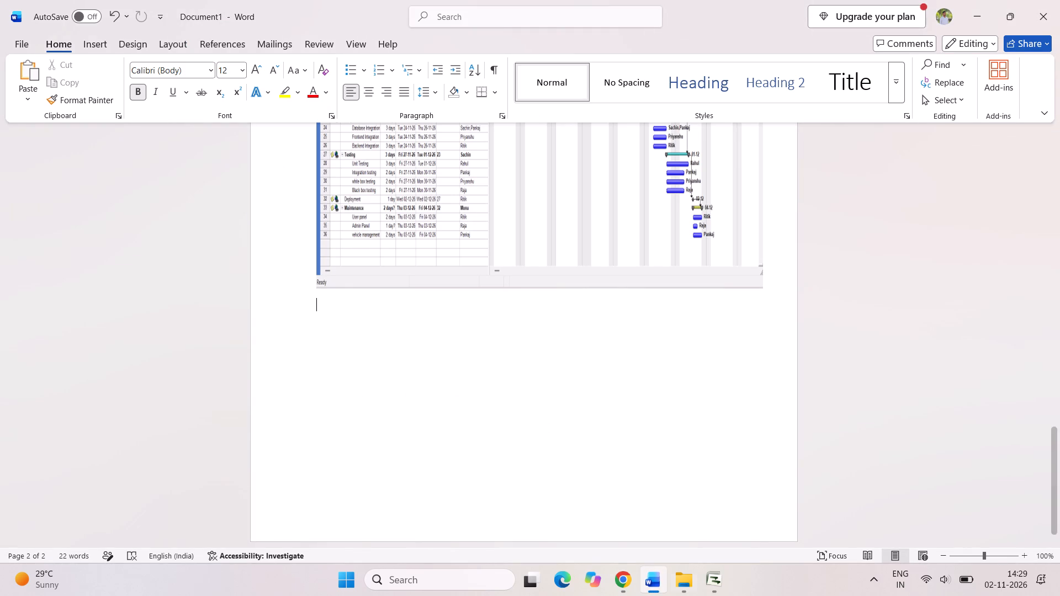
left_click(711, 582)
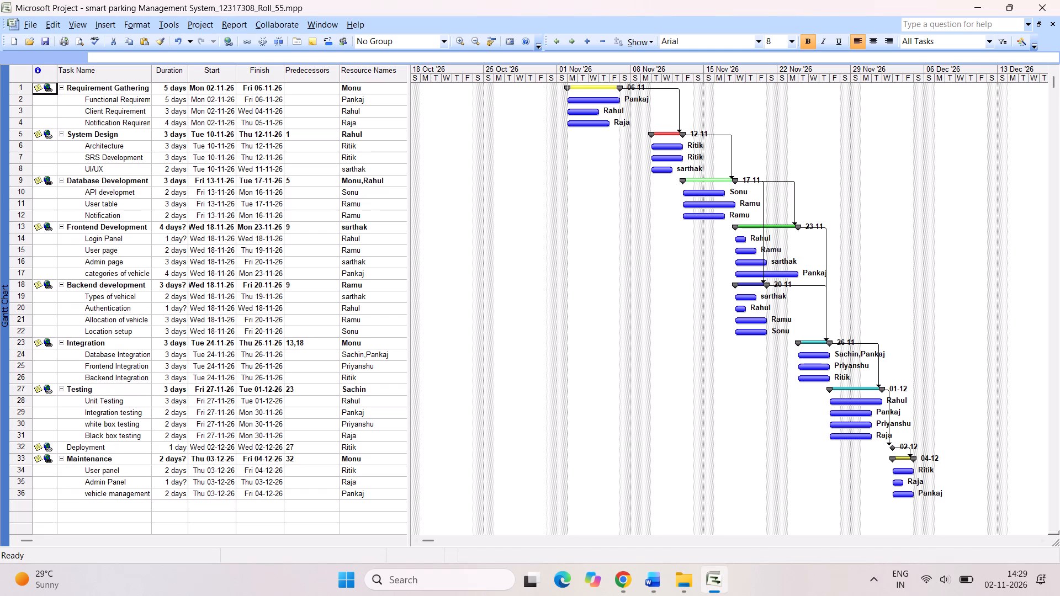
left_click(76, 24)
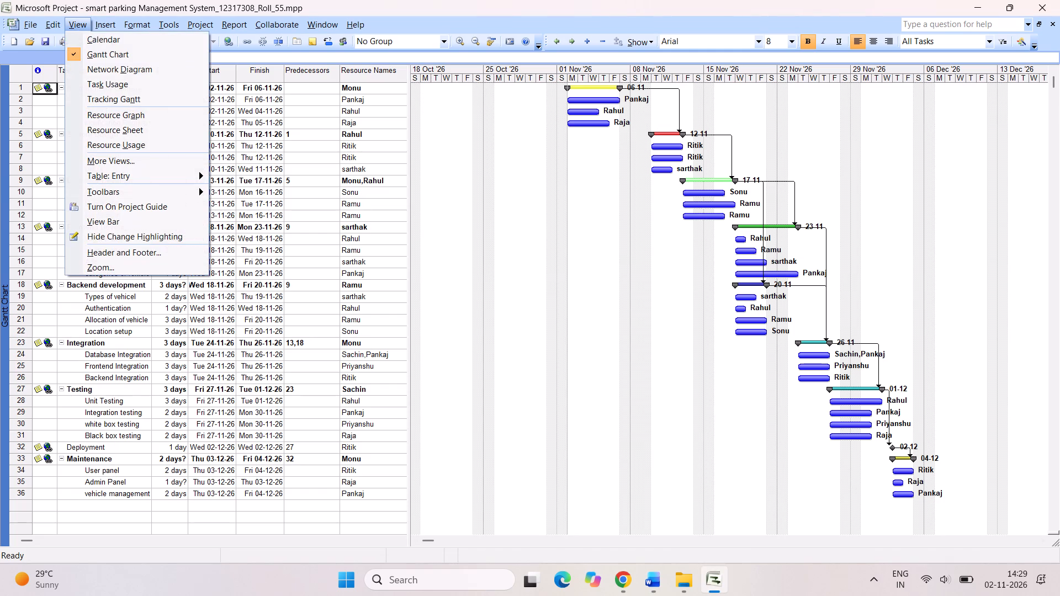
left_click(107, 127)
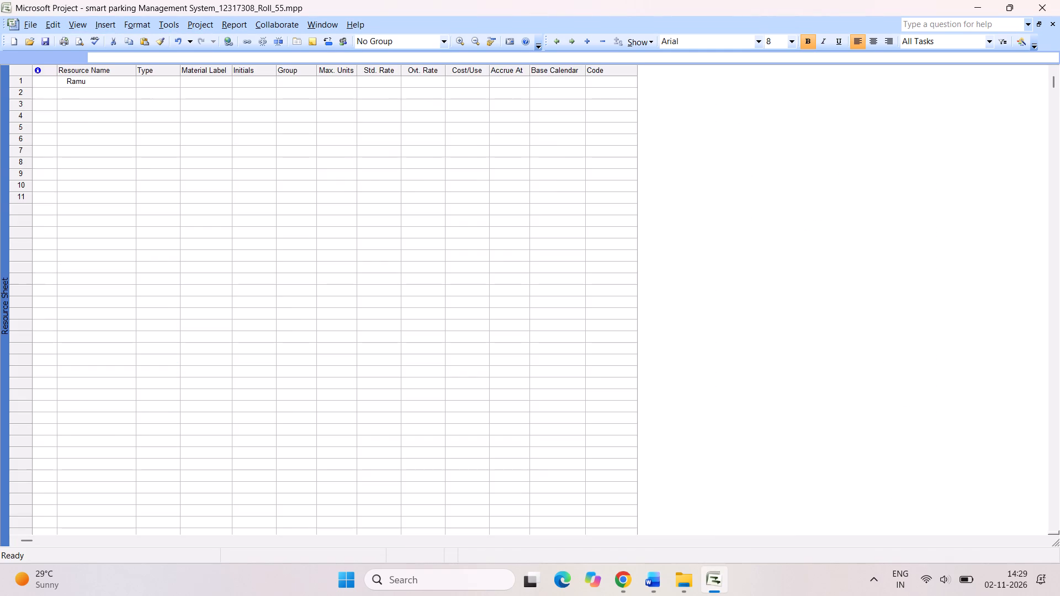
key("Print")
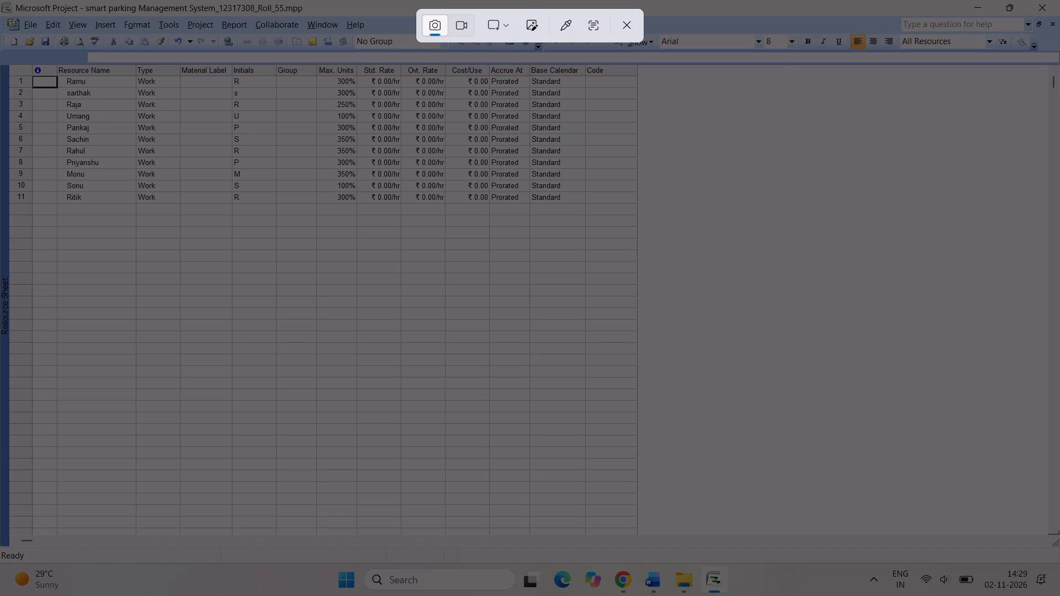
left_click_drag(4, 0, 1058, 553)
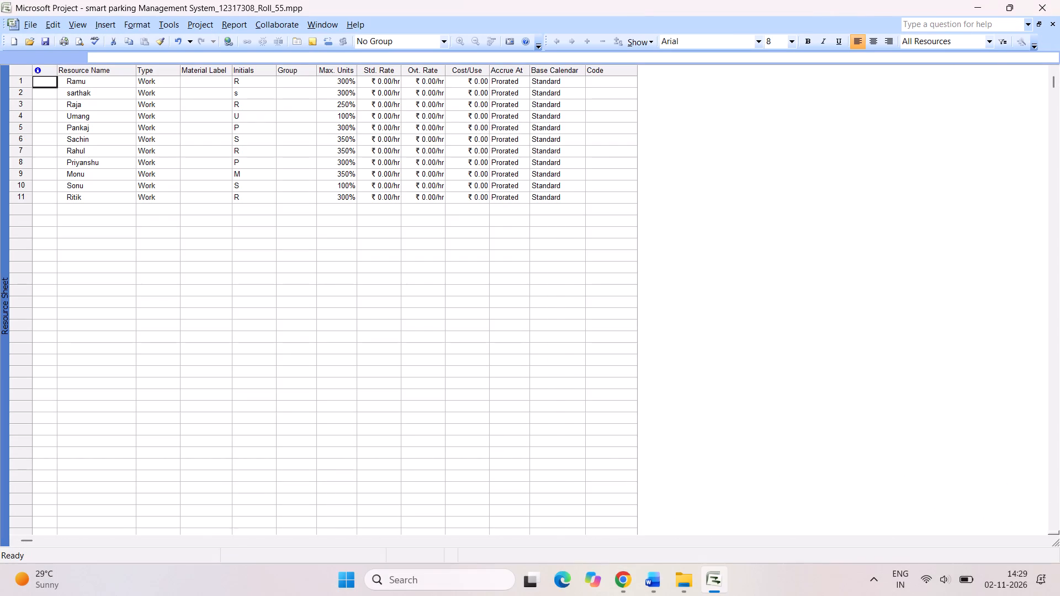
In the Word report, add the caption "Resource sheet" below the Gantt chart screenshot, followed by a new line.
left_click(656, 576)
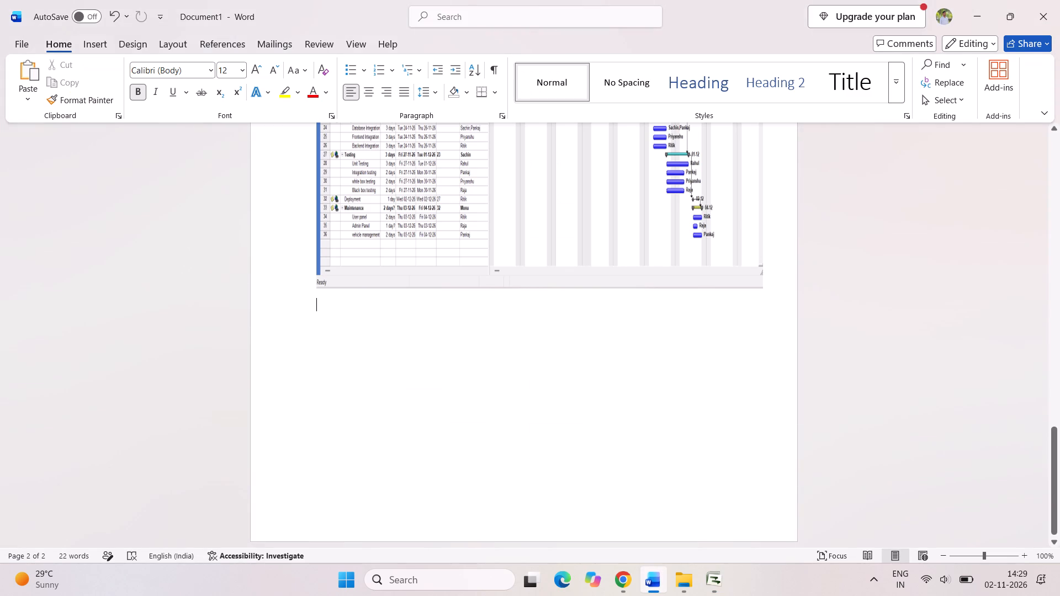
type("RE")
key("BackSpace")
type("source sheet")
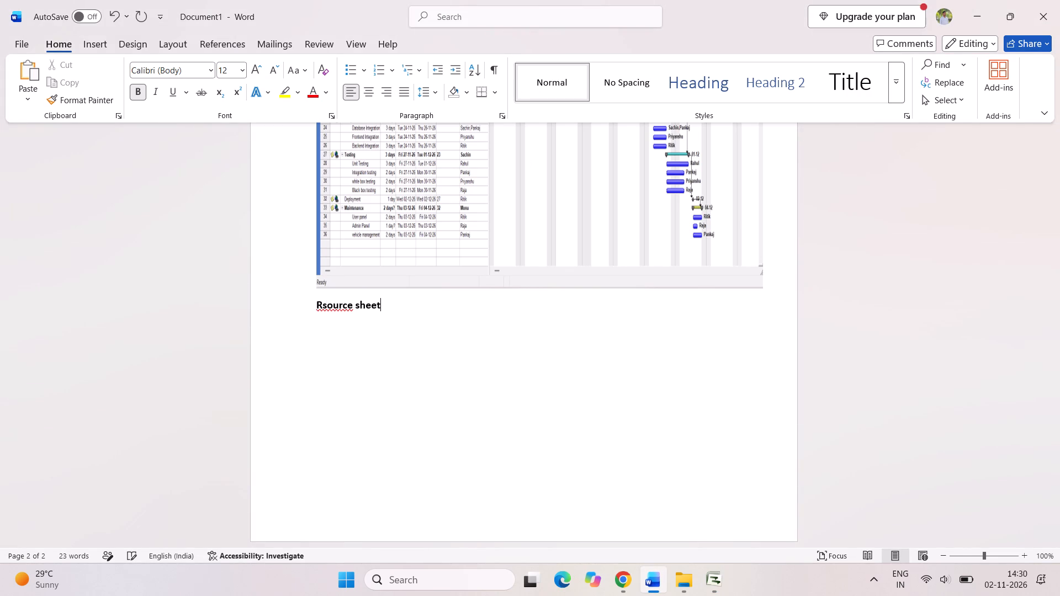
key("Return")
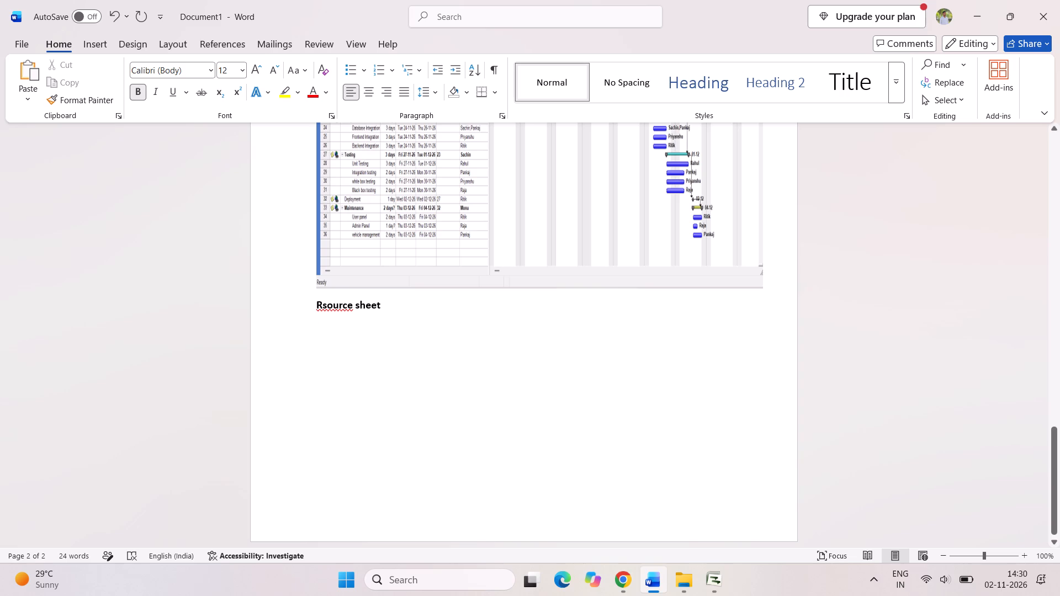
left_click(324, 302)
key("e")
left_click(396, 312)
key("Return")
Paste the Resource Sheet screenshot after its caption and stretch it slightly wider and taller on the page.
key("ctrl+v")
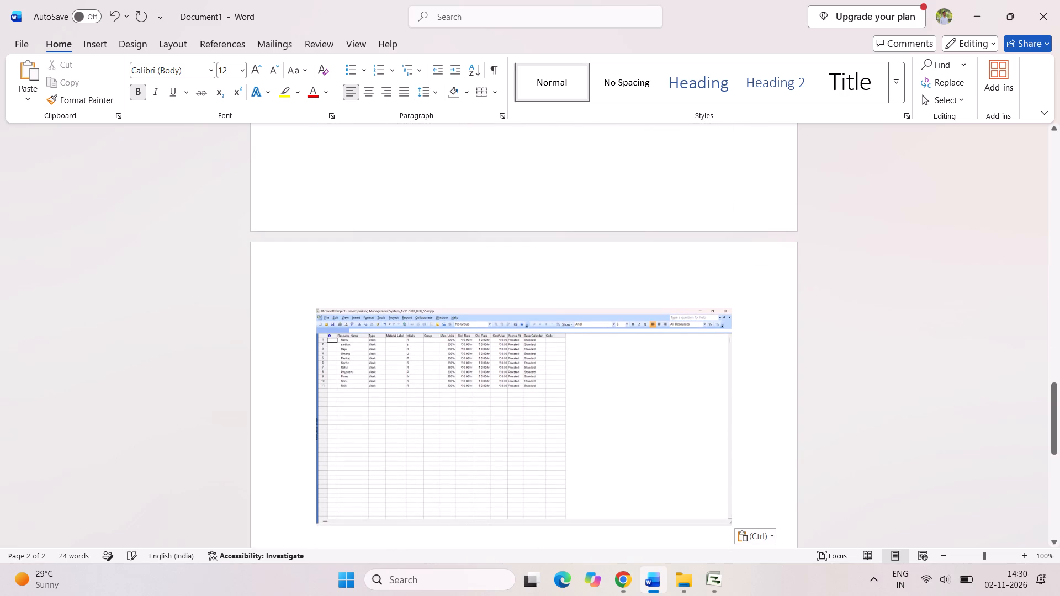
scroll(509, 338, "down", 1)
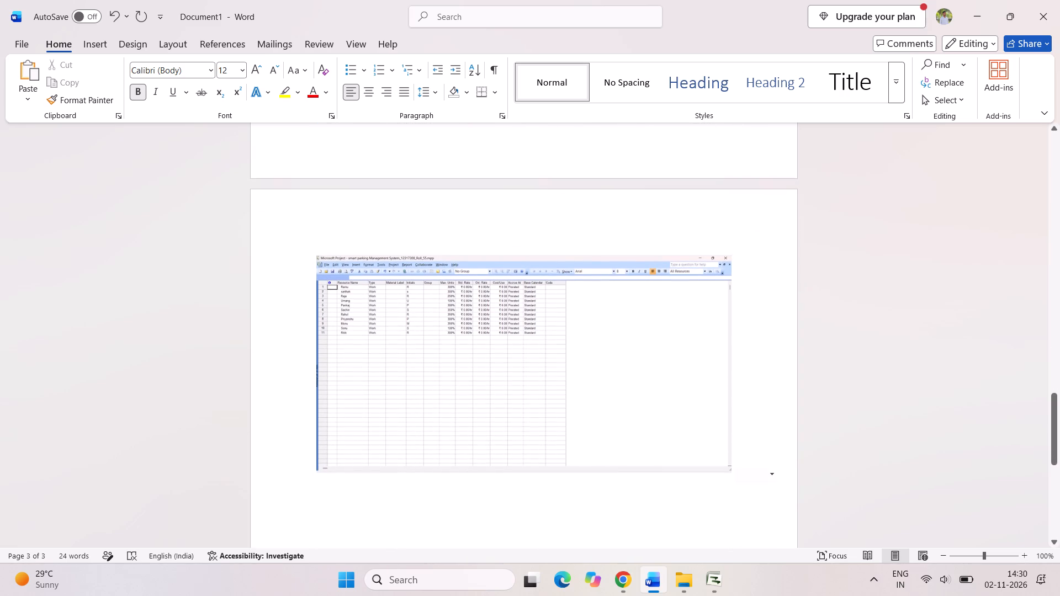
left_click(514, 353)
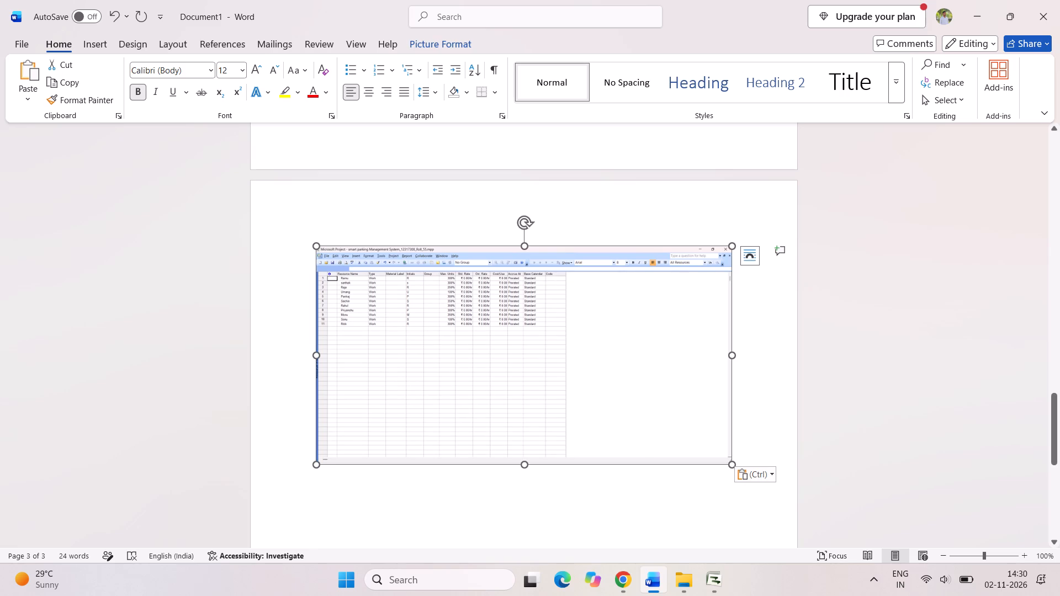
left_click_drag(731, 353, 755, 355)
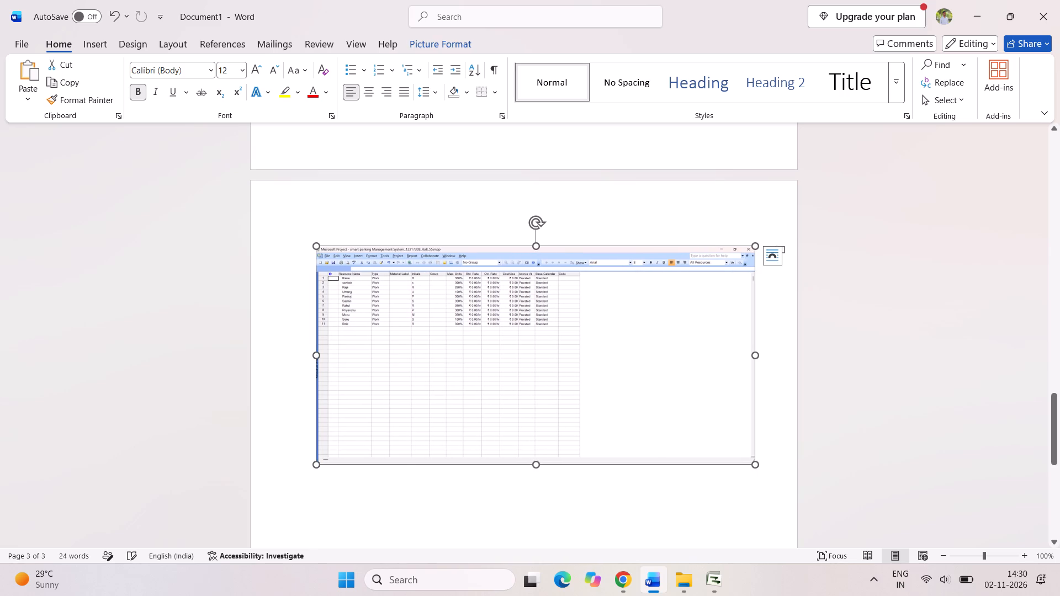
scroll(575, 358, "up", 1)
scroll(558, 358, "down", 1)
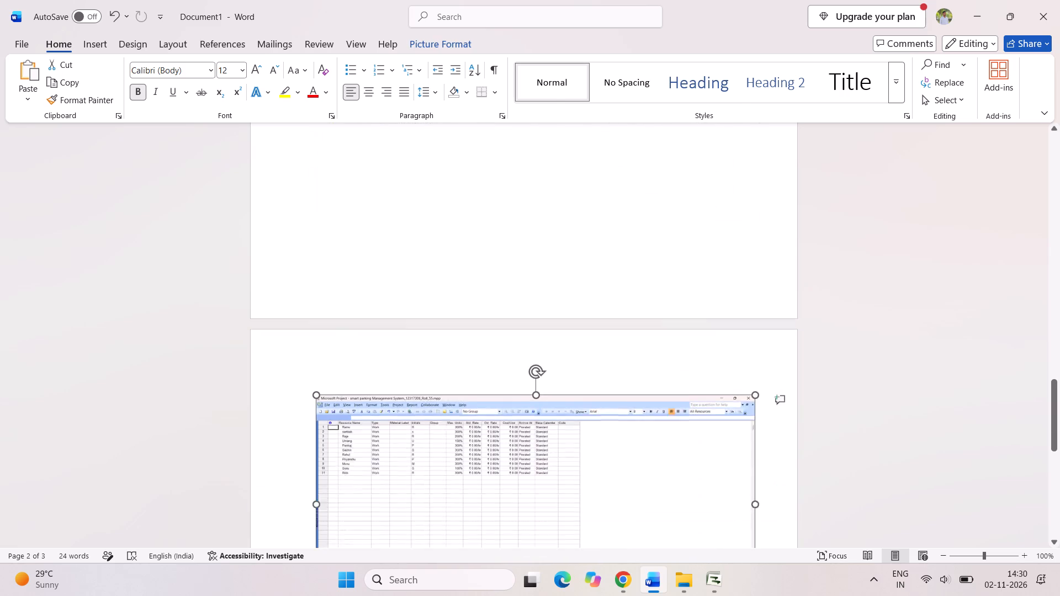
scroll(558, 358, "down", 1)
left_click_drag(535, 515, 538, 565)
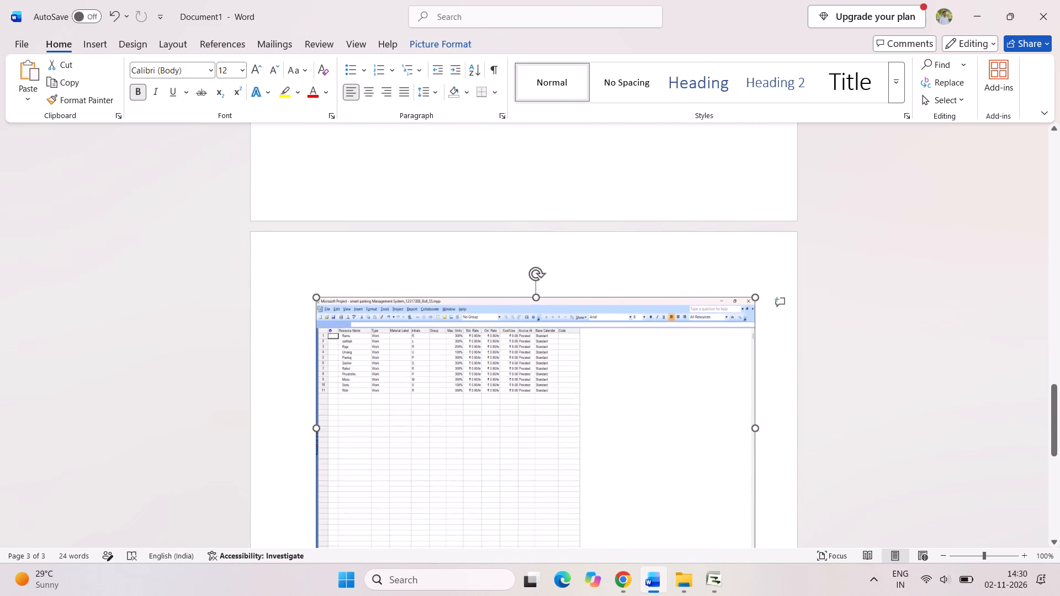
left_click_drag(538, 565, 544, 587)
Stretch the Gantt chart screenshot on page 2 slightly taller.
scroll(622, 344, "up", 1)
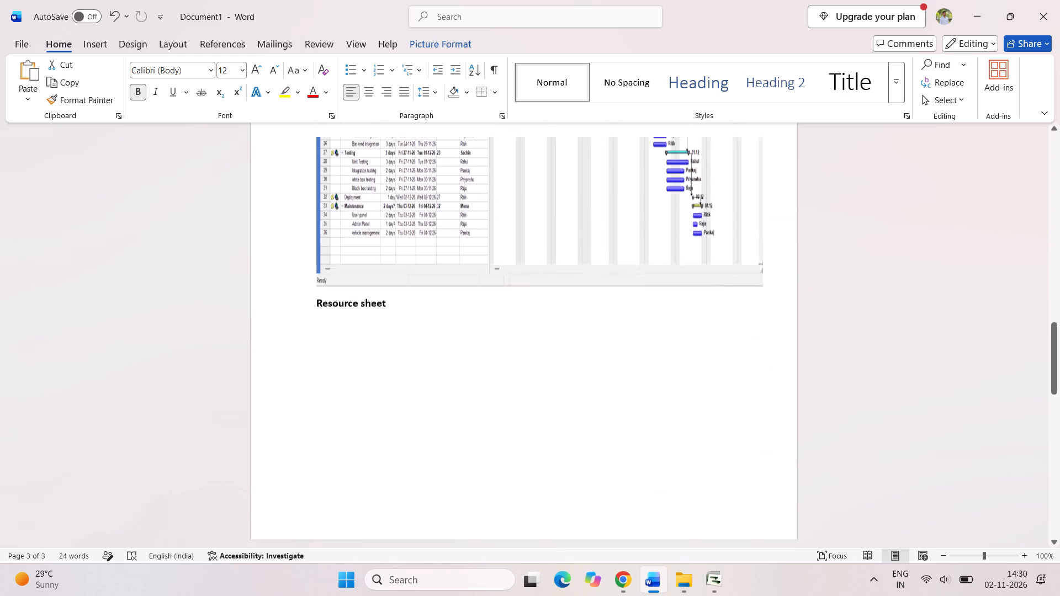
scroll(622, 344, "up", 1)
left_click(576, 290)
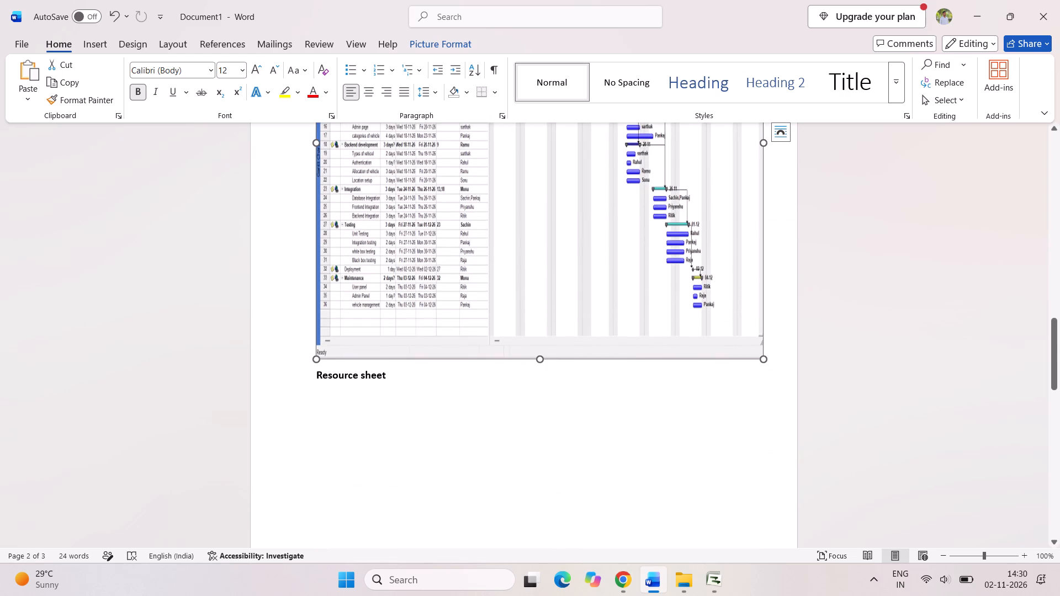
left_click_drag(538, 358, 544, 395)
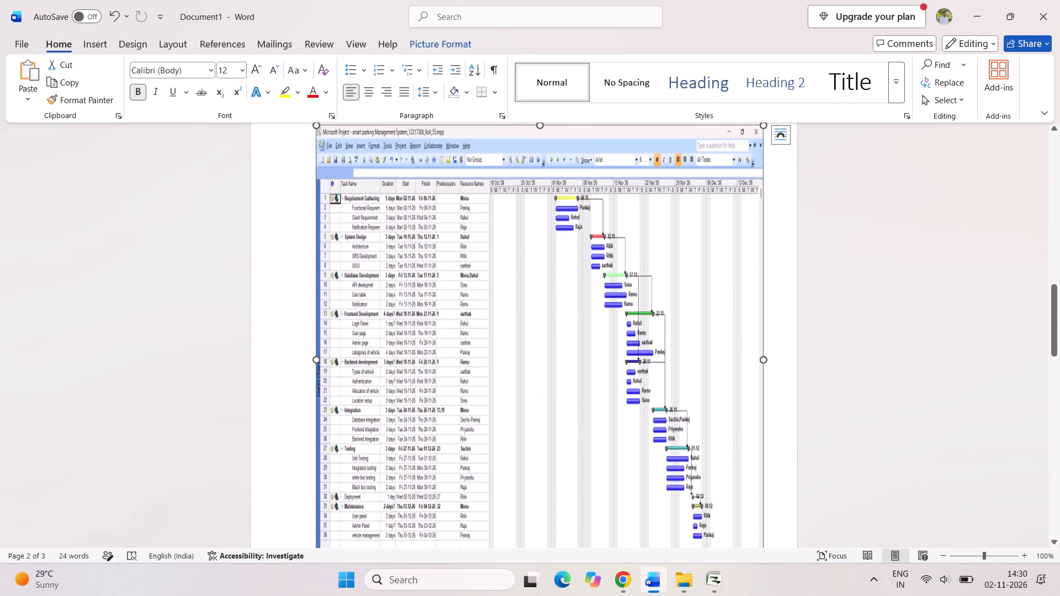
Extend the "Gantt char view" caption with "includes project notes,critical, milestone".
scroll(544, 395, "up", 1)
left_click(418, 407)
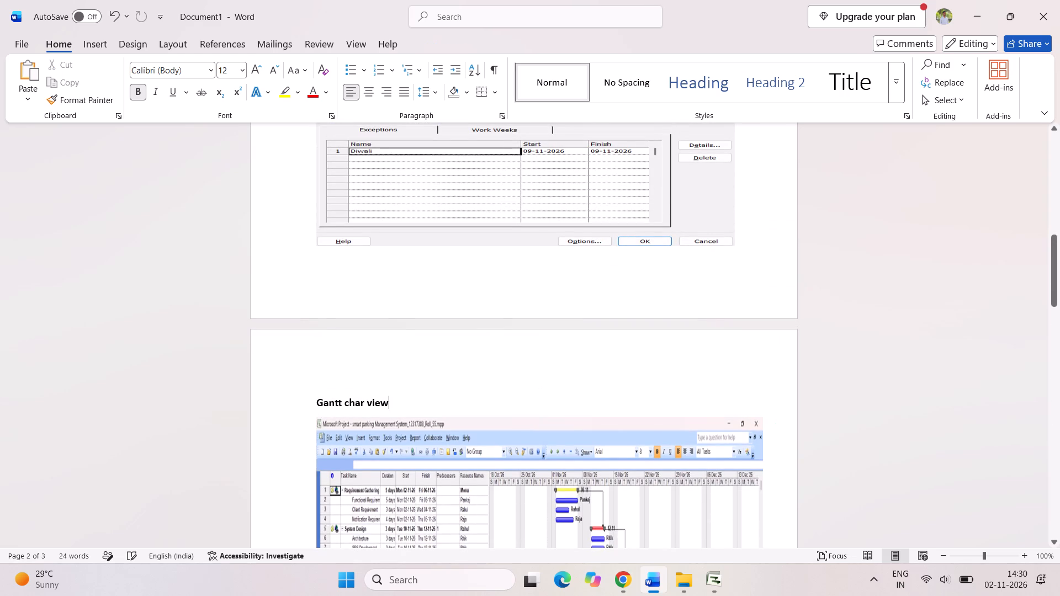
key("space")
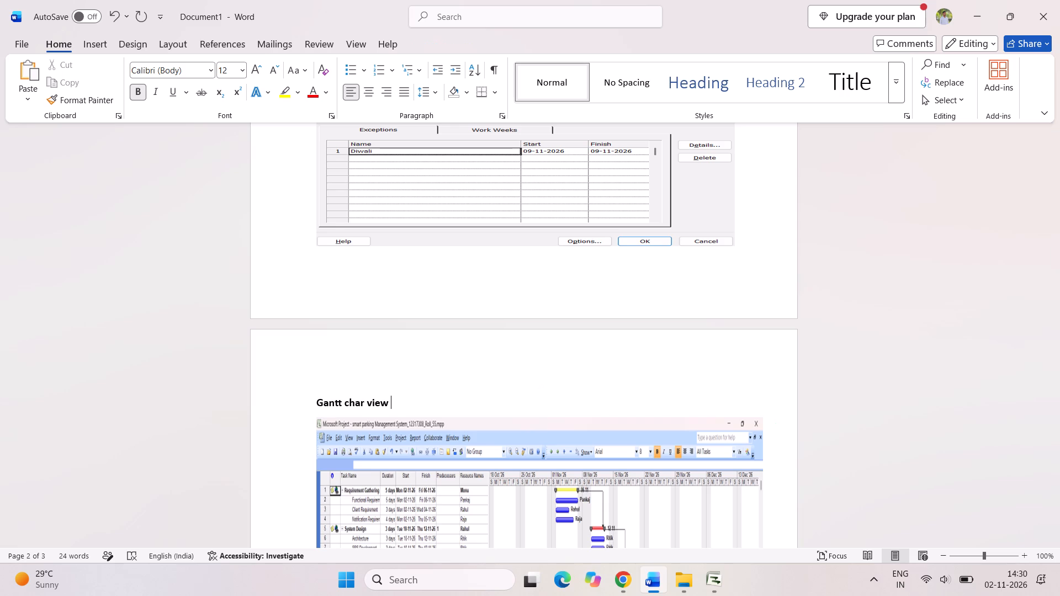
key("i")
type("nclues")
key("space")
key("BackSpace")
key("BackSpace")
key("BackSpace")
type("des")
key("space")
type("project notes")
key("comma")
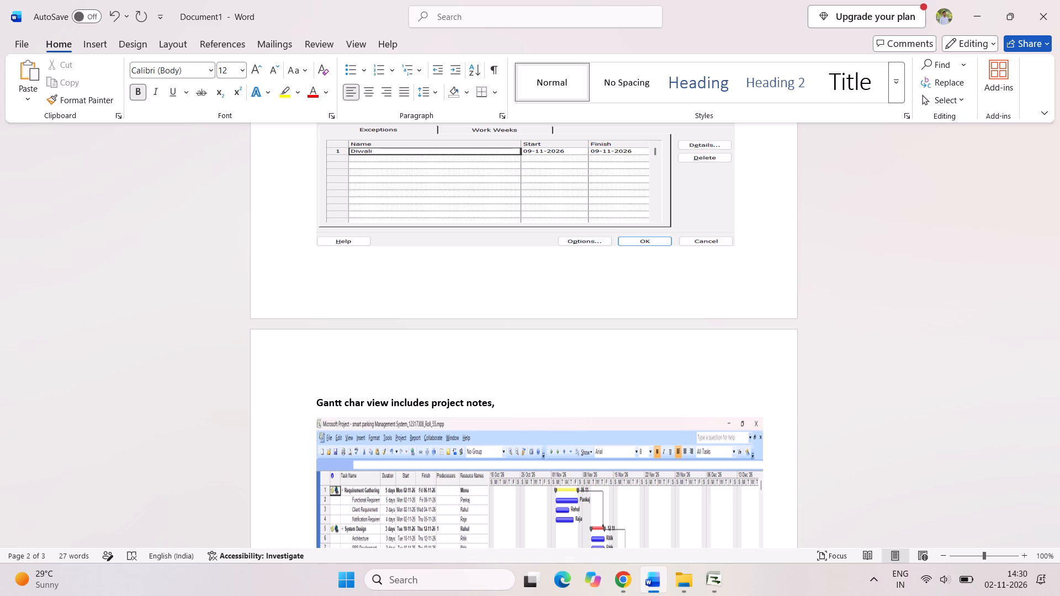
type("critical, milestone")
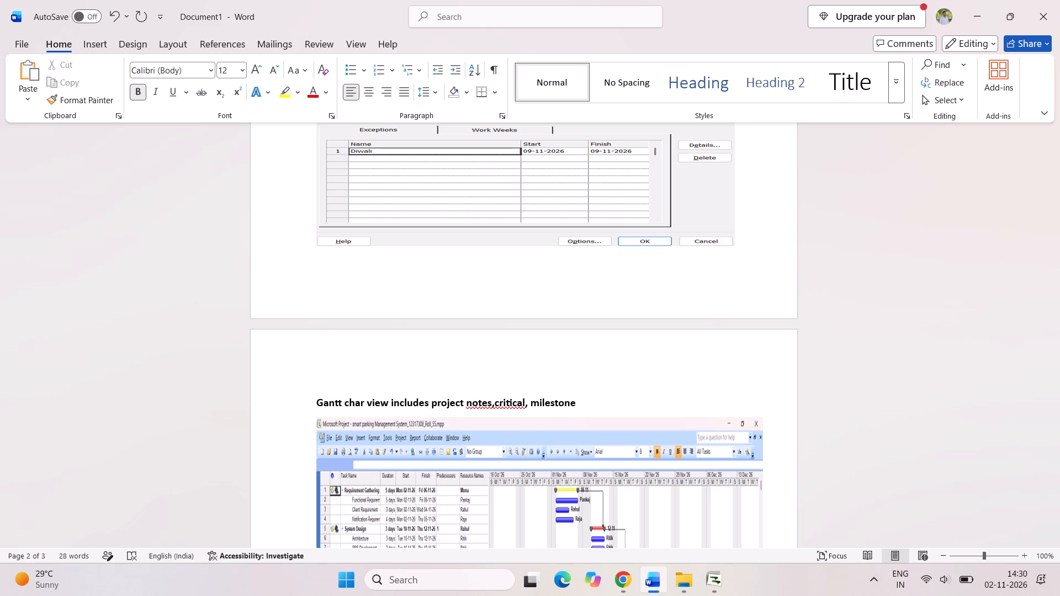
In the Gantt caption, add "path" after "critical", make "milestone" plural, and append ", hyperlink".
left_click(528, 402)
key("Left")
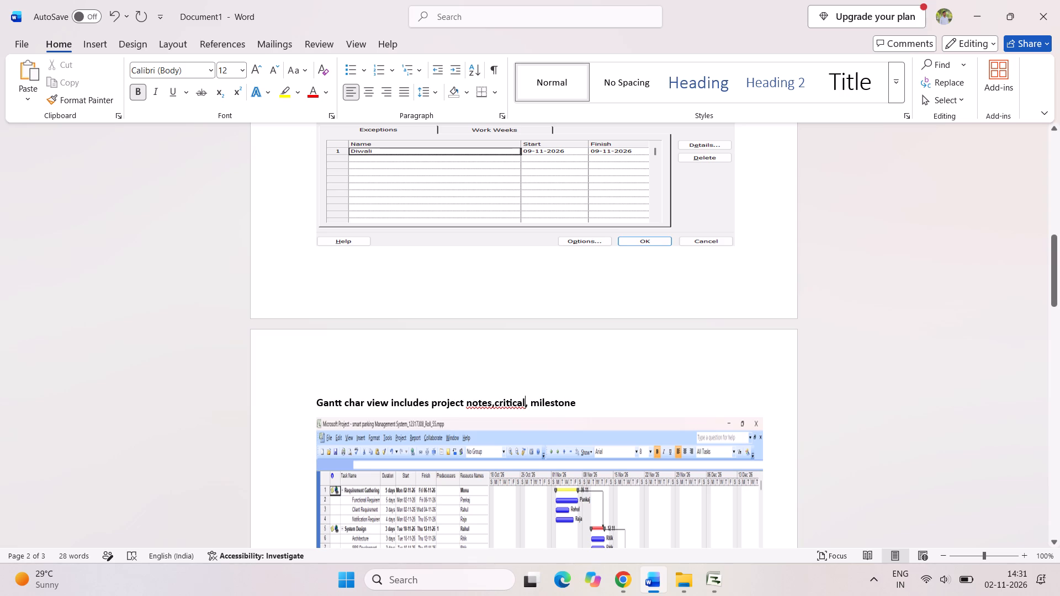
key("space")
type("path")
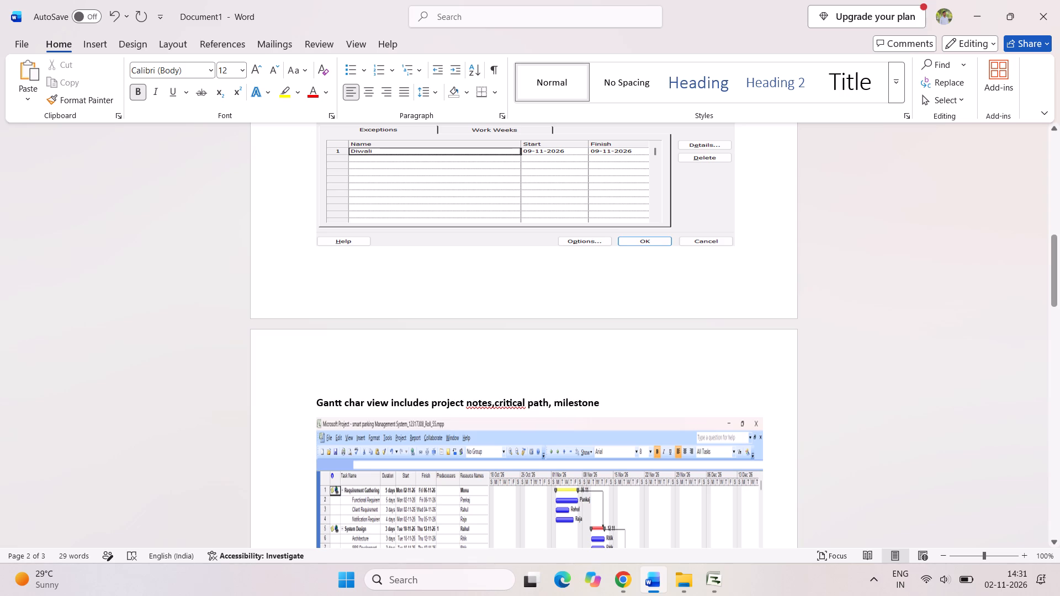
left_click(612, 404)
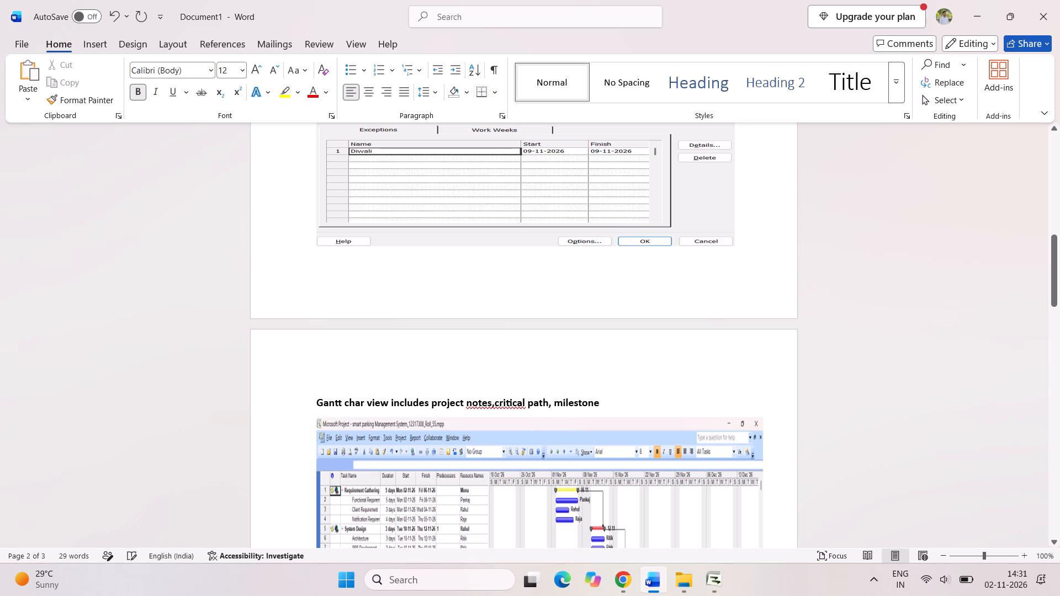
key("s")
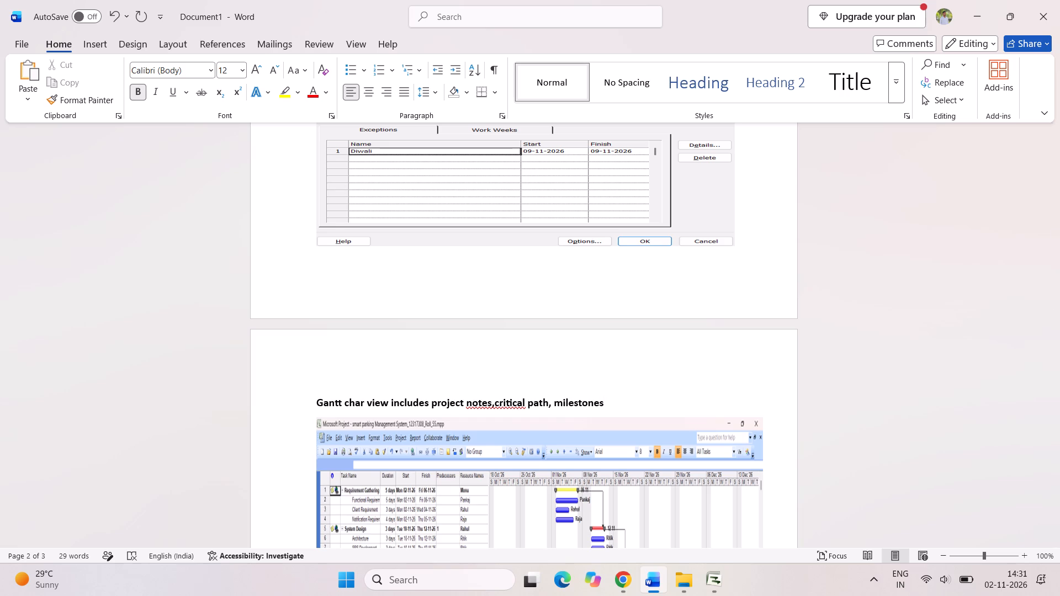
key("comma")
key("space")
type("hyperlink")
Switch to Microsoft Project and display the Network Diagram view of the whole Smart Parking Management System project.
scroll(547, 398, "down", 1)
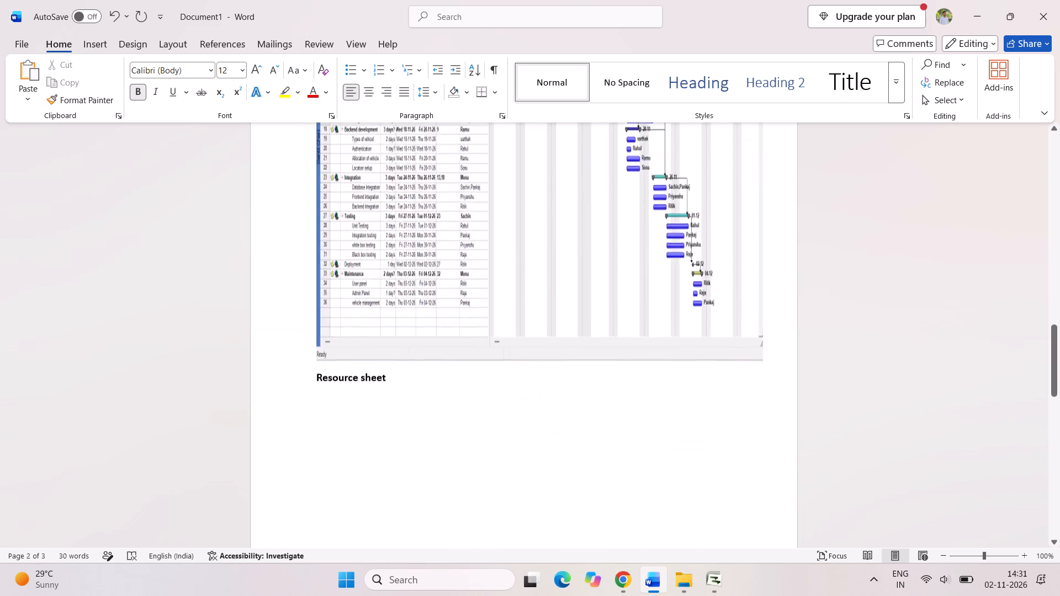
scroll(547, 398, "down", 3)
left_click(595, 352)
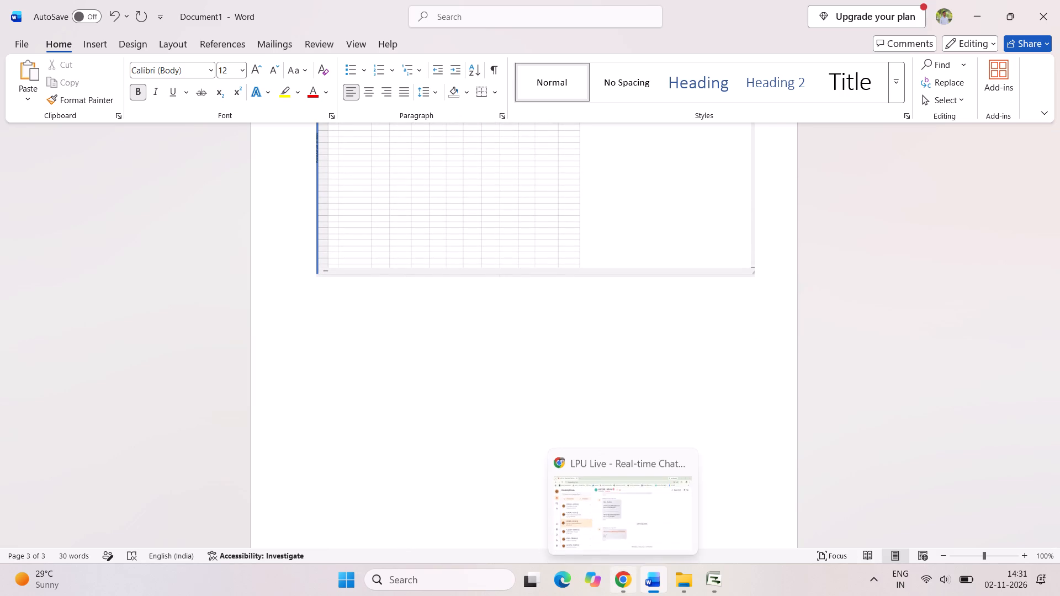
left_click(702, 579)
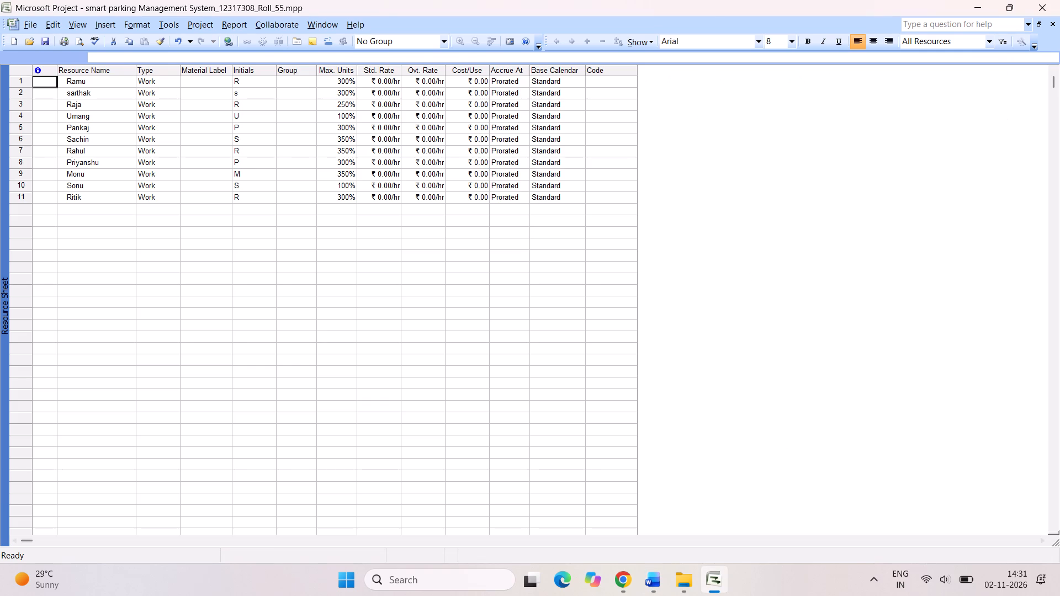
scroll(576, 413, "up", 1)
left_click(87, 20)
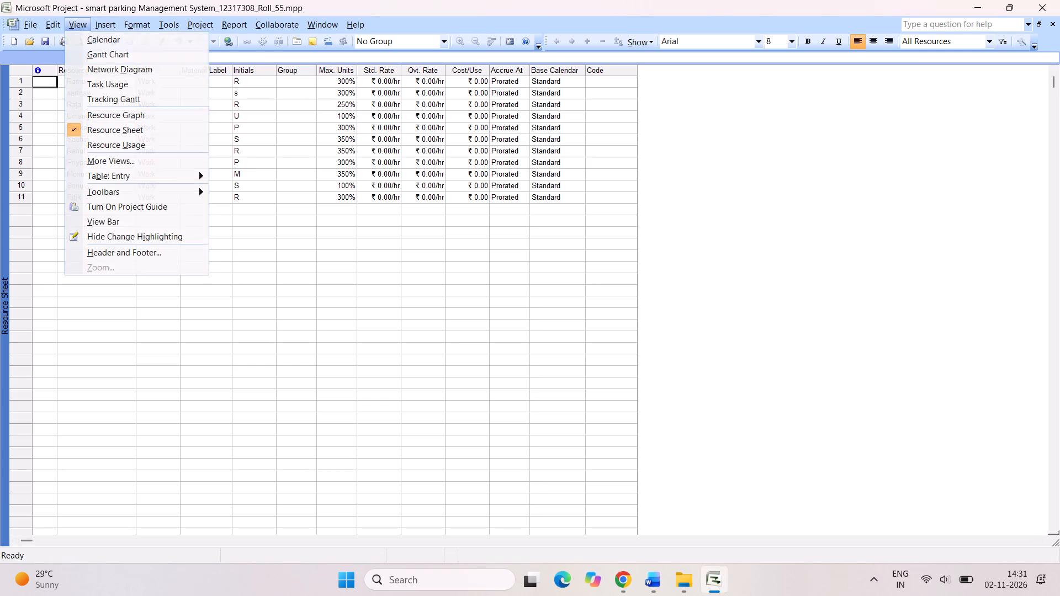
left_click(123, 70)
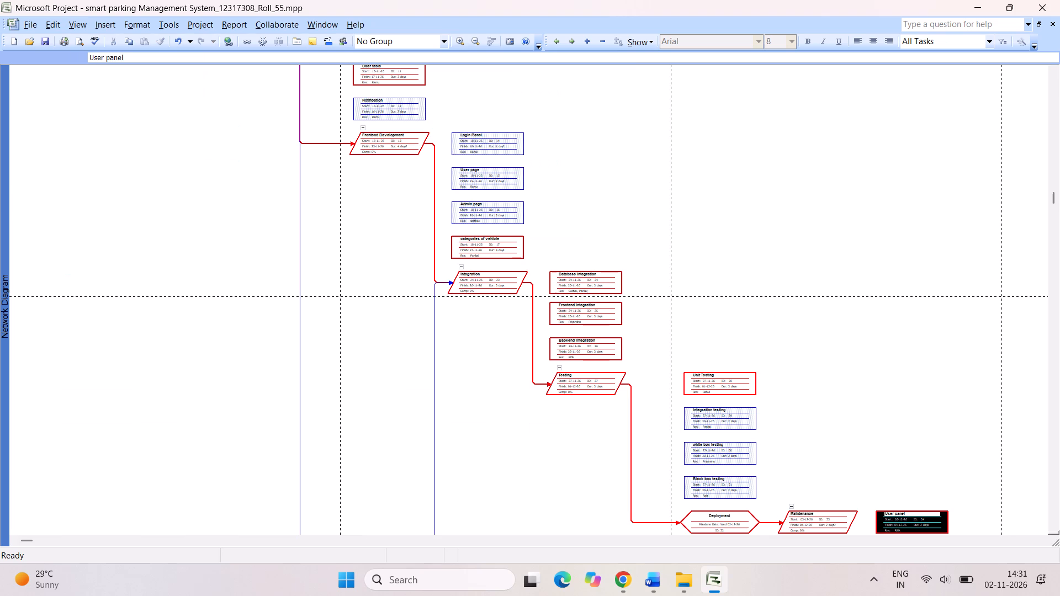
scroll(308, 214, "down", 1, "ctrl")
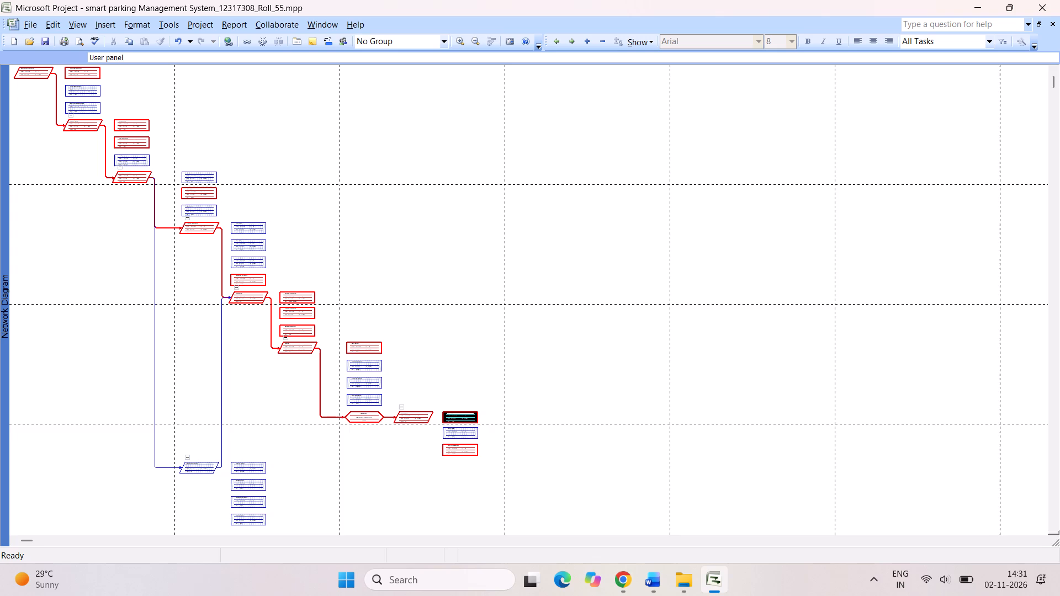
Return to the Word report and review its pages from the title details to the Resource Sheet screenshot.
left_click(620, 580)
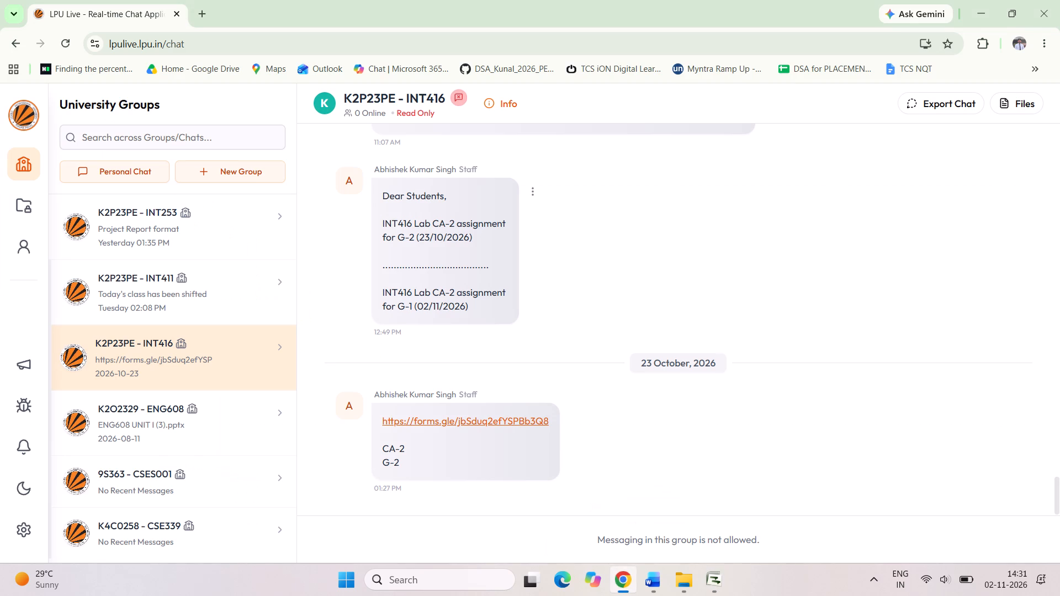
left_click(656, 577)
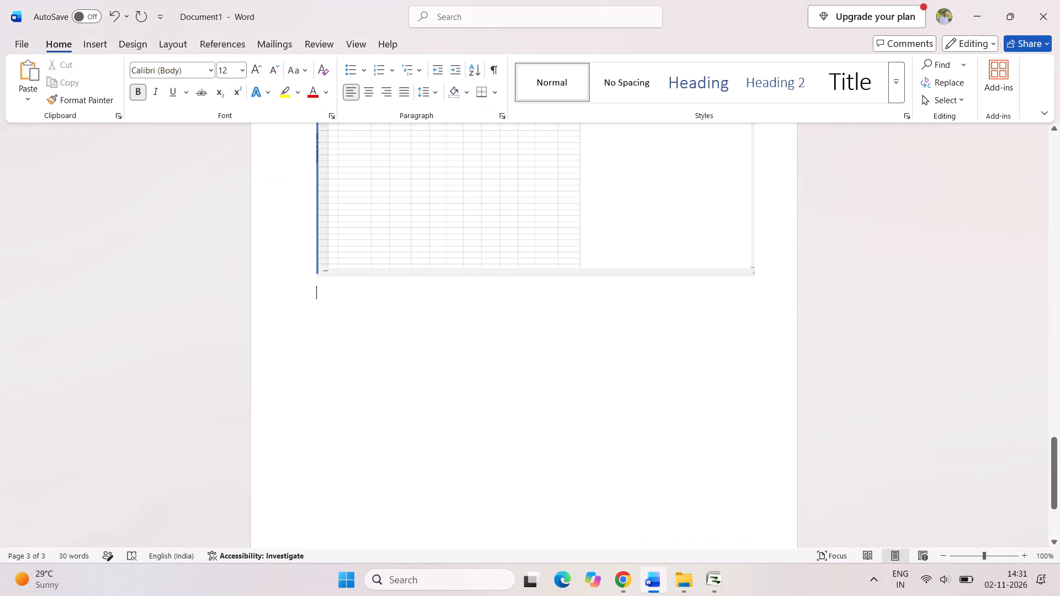
scroll(487, 349, "up", 4)
scroll(487, 349, "down", 1)
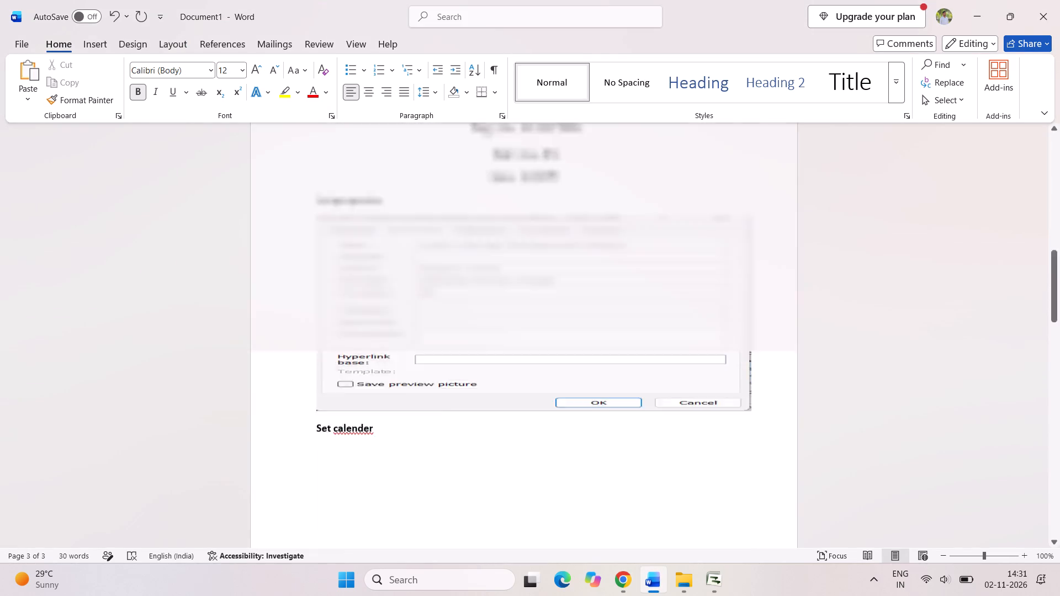
scroll(487, 349, "down", 2)
scroll(487, 349, "up", 2)
scroll(487, 349, "down", 1)
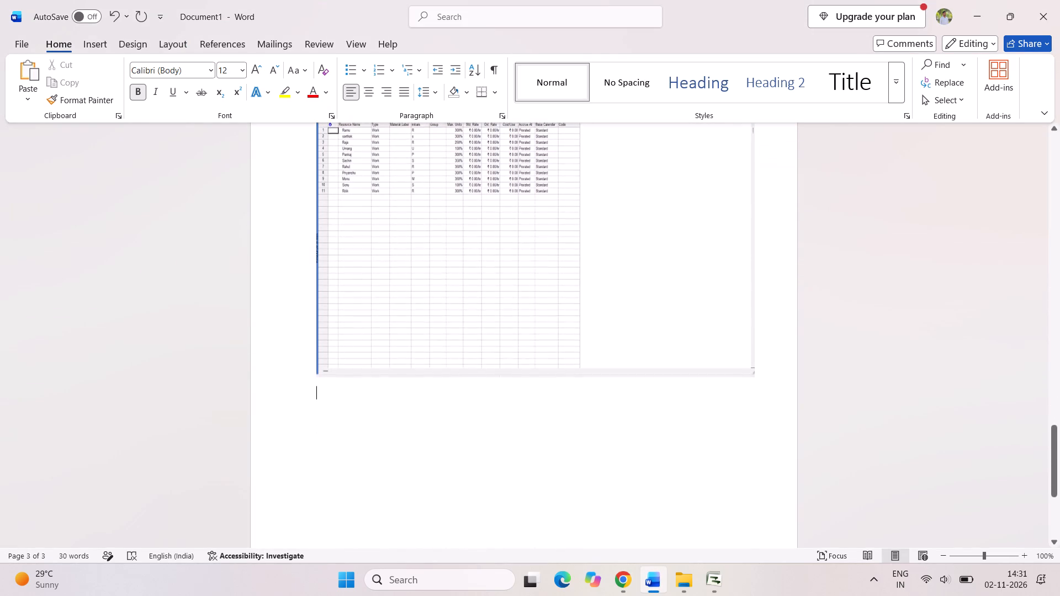
scroll(487, 349, "down", 1)
scroll(487, 349, "up", 1)
Save the report as "Continuous Assessment" in the OneDrive Documents folder.
key("ctrl+s")
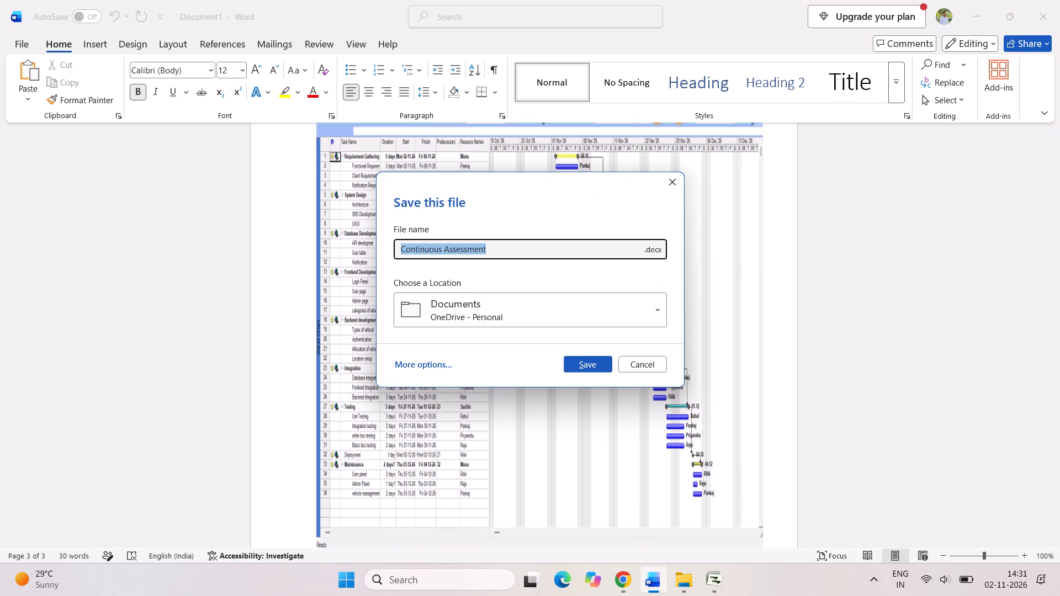
left_click(589, 359)
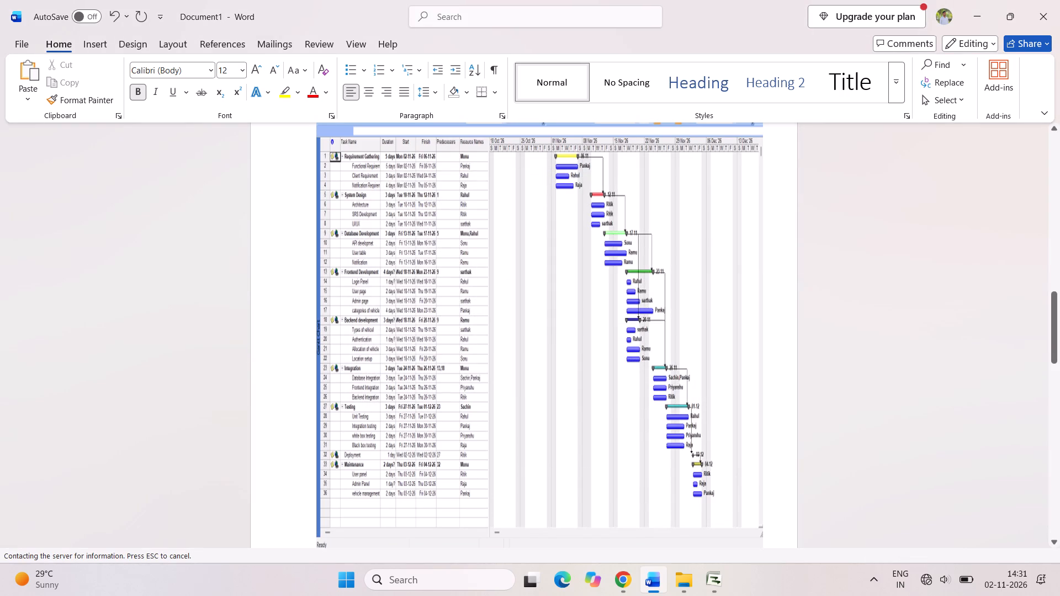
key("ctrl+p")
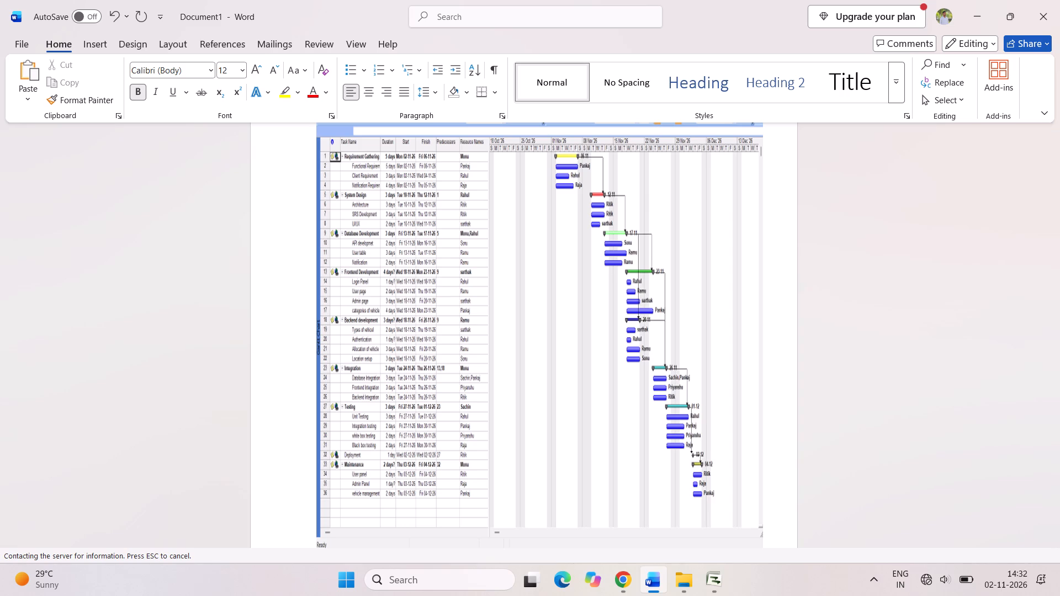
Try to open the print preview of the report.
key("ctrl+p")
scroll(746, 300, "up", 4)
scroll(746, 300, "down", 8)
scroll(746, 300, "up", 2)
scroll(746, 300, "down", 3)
Get online over Wi-Fi by agreeing to the terms and logging in to the university's 24Online client portal in Chrome, and return to Word.
left_click(926, 578)
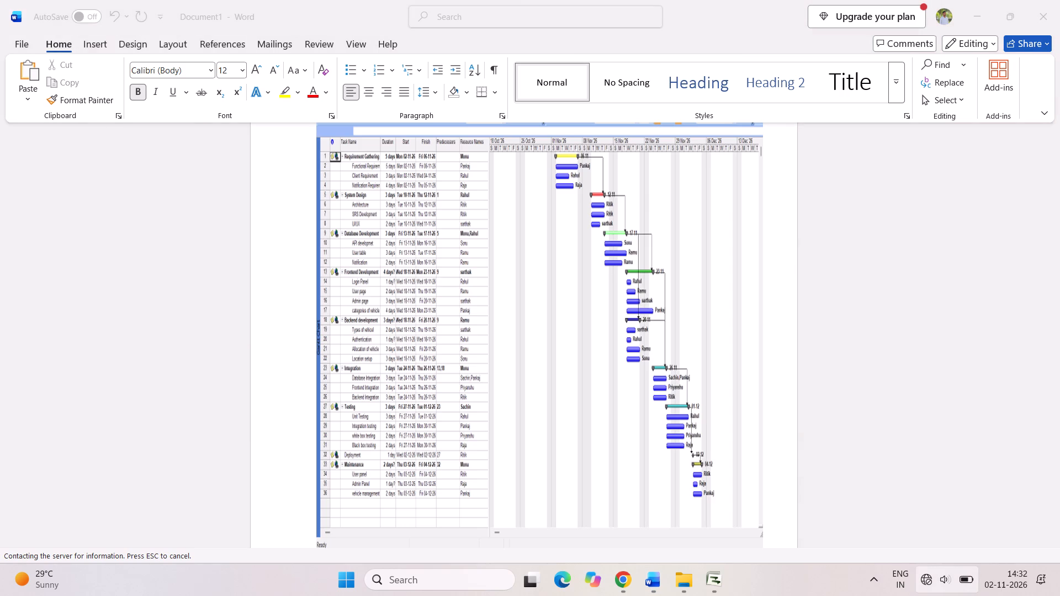
left_click(875, 315)
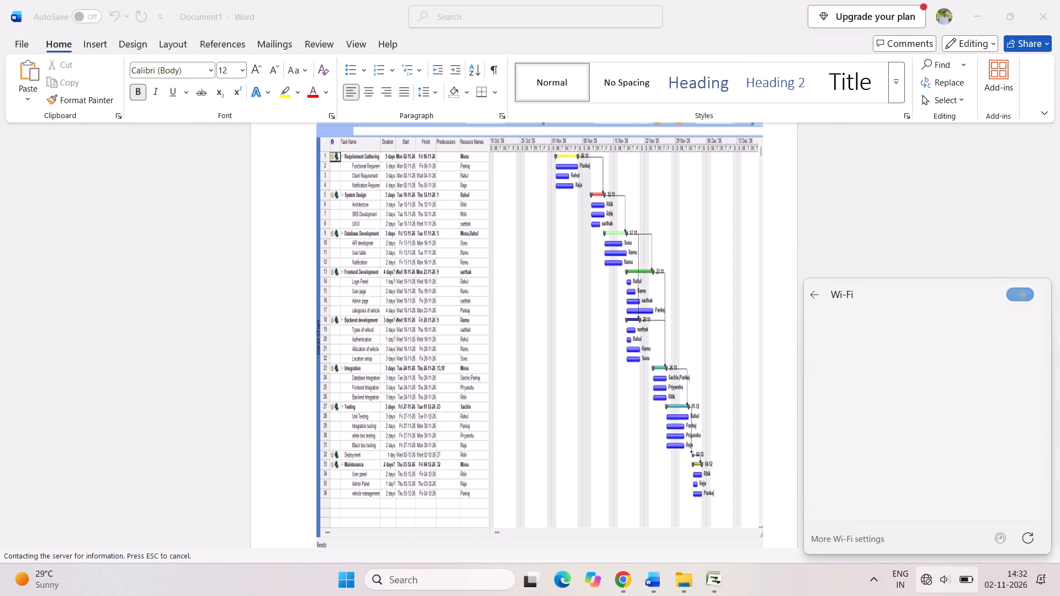
left_click(870, 364)
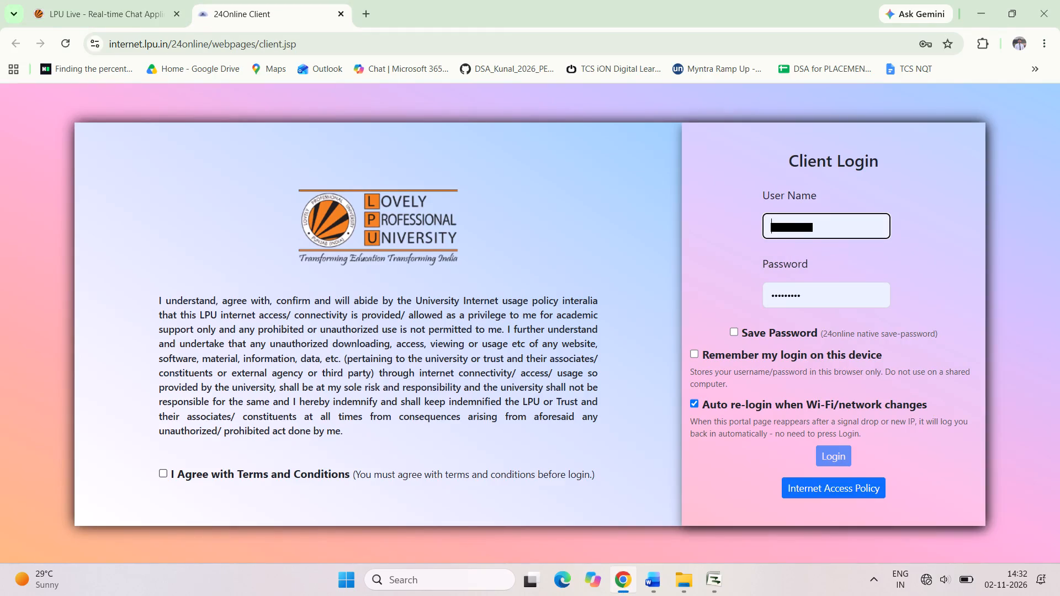
left_click(161, 471)
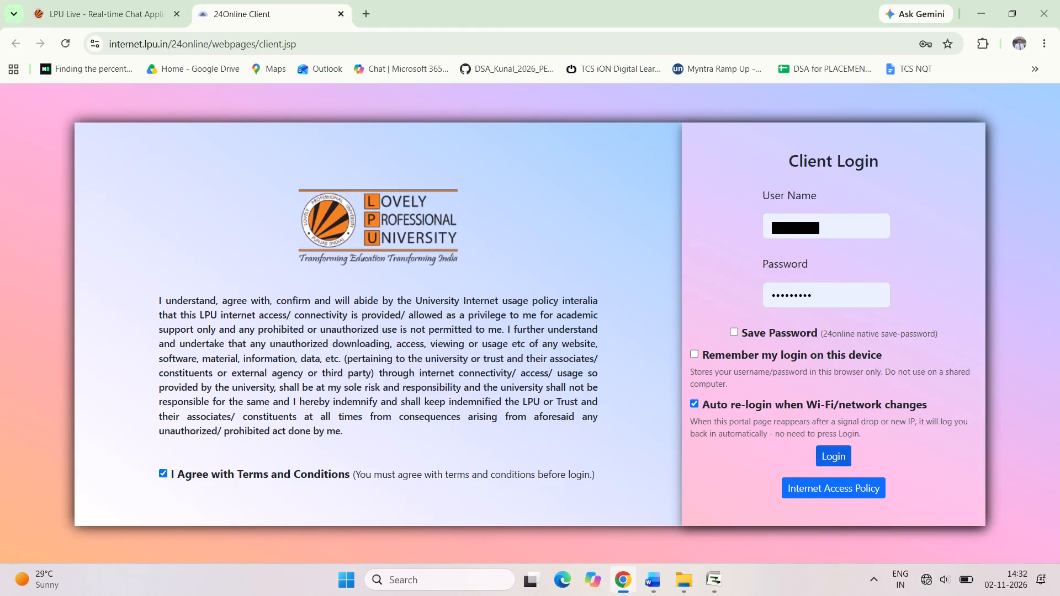
left_click(835, 451)
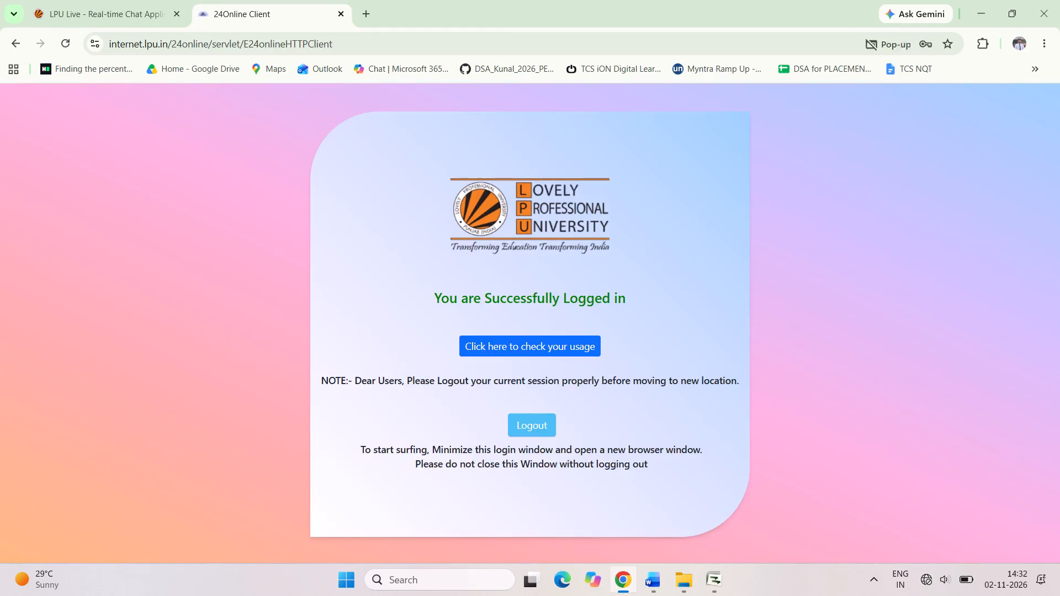
left_click(363, 8)
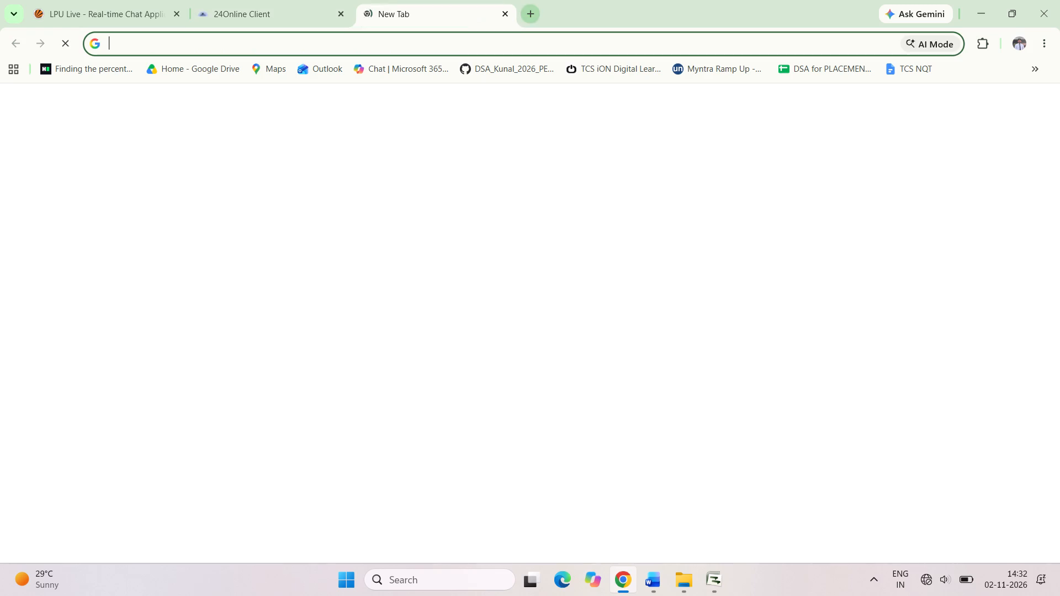
left_click(648, 574)
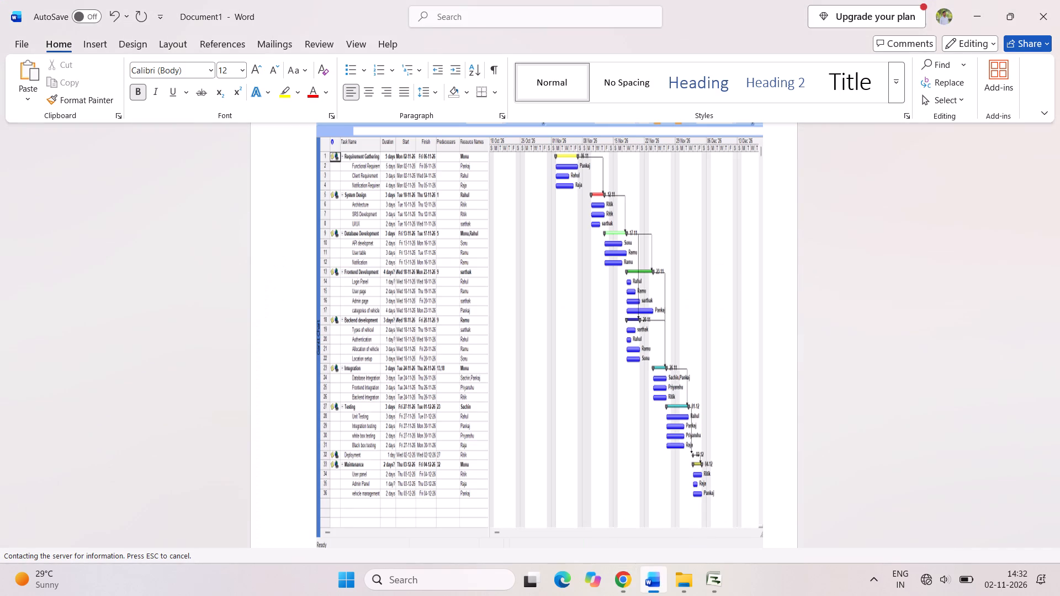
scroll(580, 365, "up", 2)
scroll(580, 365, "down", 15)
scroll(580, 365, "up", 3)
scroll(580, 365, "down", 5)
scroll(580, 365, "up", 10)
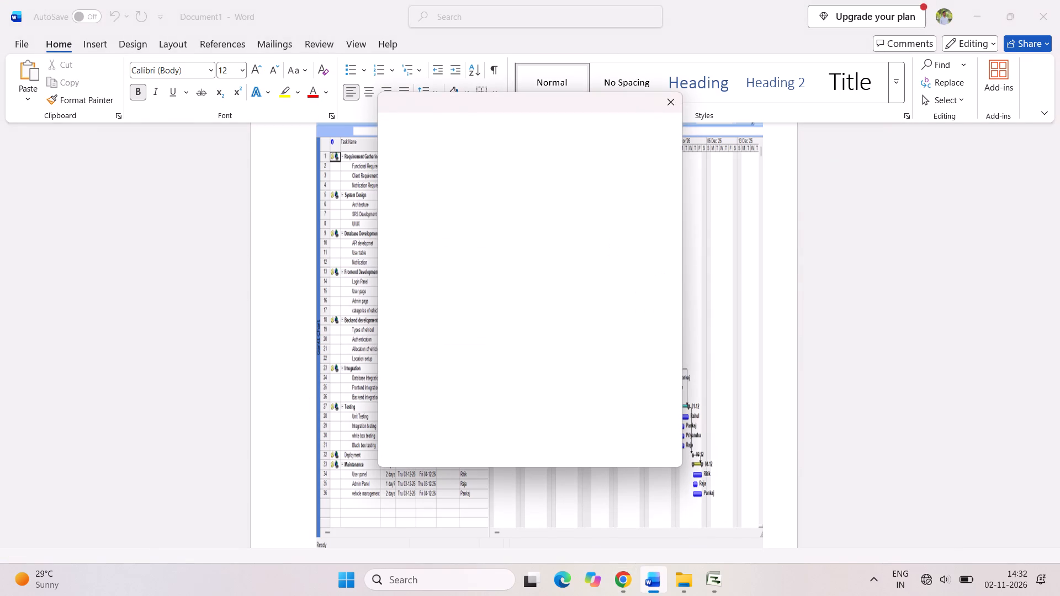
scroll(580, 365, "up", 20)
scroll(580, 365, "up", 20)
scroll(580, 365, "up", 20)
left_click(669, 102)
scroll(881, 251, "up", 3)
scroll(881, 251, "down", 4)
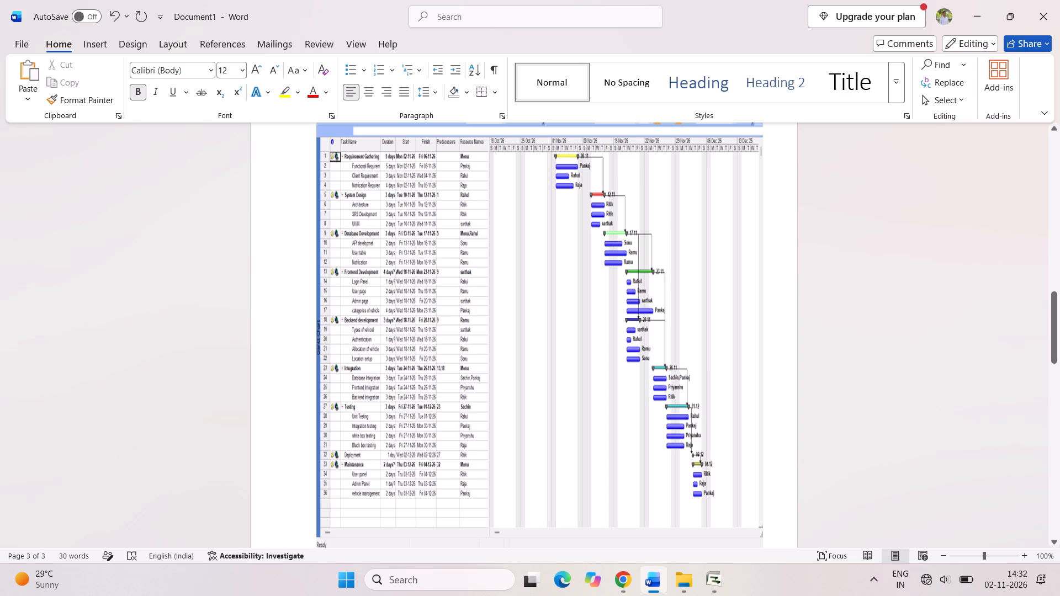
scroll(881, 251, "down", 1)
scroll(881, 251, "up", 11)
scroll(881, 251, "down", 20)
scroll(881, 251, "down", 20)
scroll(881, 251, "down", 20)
Save the report again.
key("ctrl+s")
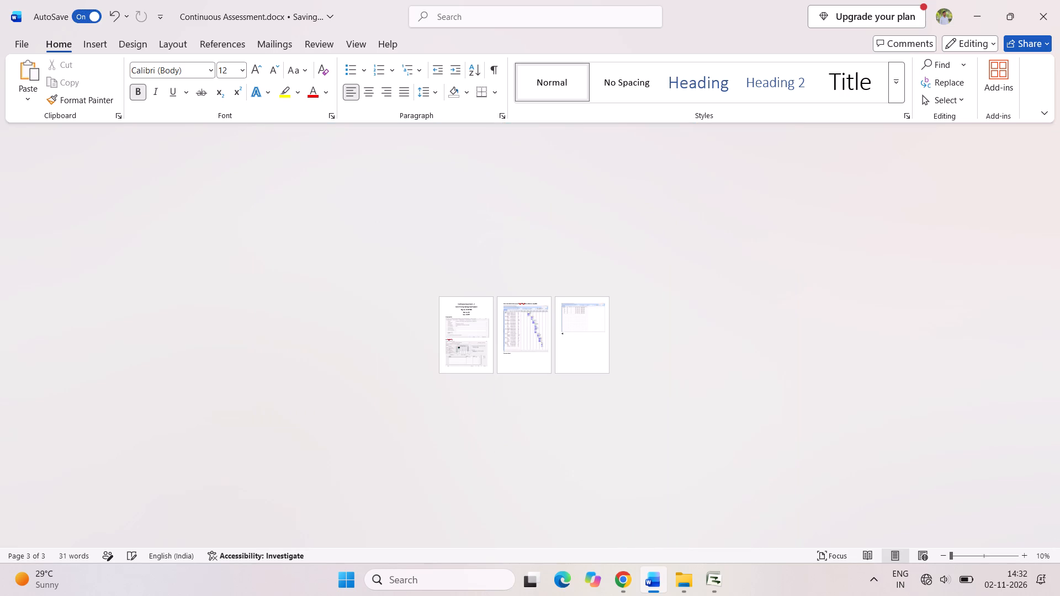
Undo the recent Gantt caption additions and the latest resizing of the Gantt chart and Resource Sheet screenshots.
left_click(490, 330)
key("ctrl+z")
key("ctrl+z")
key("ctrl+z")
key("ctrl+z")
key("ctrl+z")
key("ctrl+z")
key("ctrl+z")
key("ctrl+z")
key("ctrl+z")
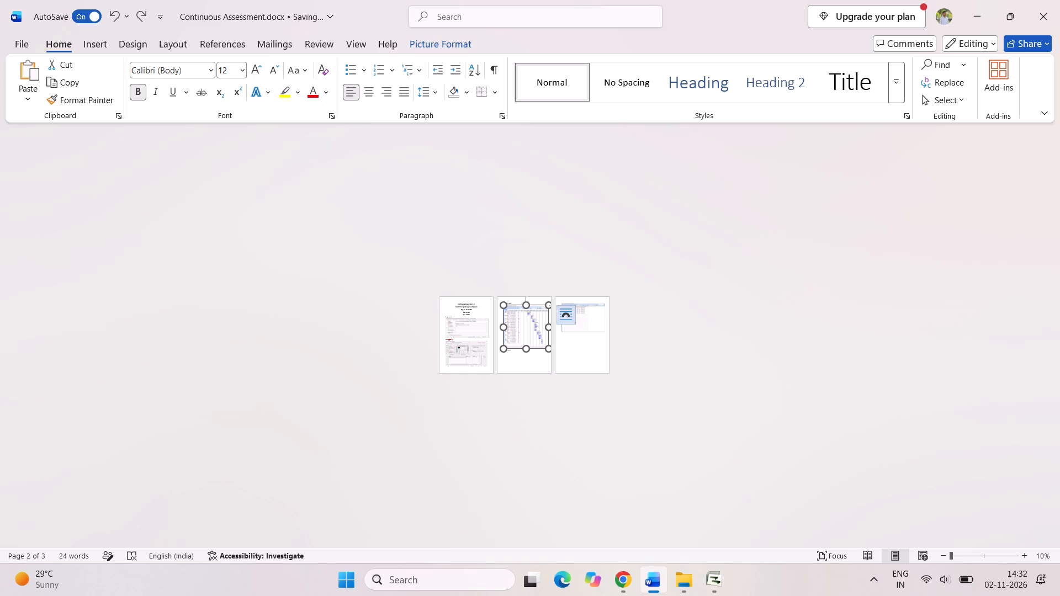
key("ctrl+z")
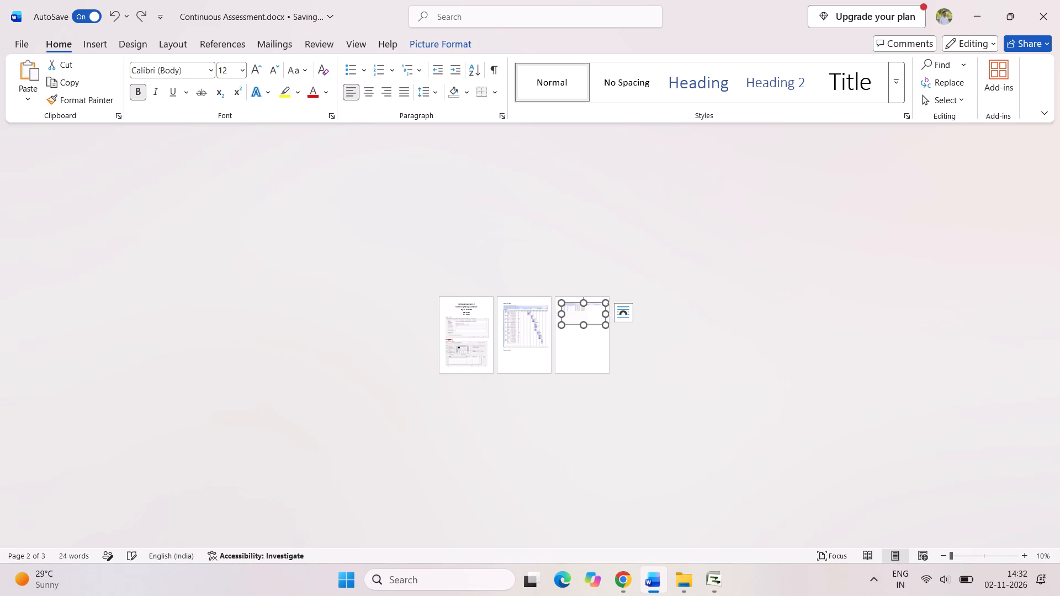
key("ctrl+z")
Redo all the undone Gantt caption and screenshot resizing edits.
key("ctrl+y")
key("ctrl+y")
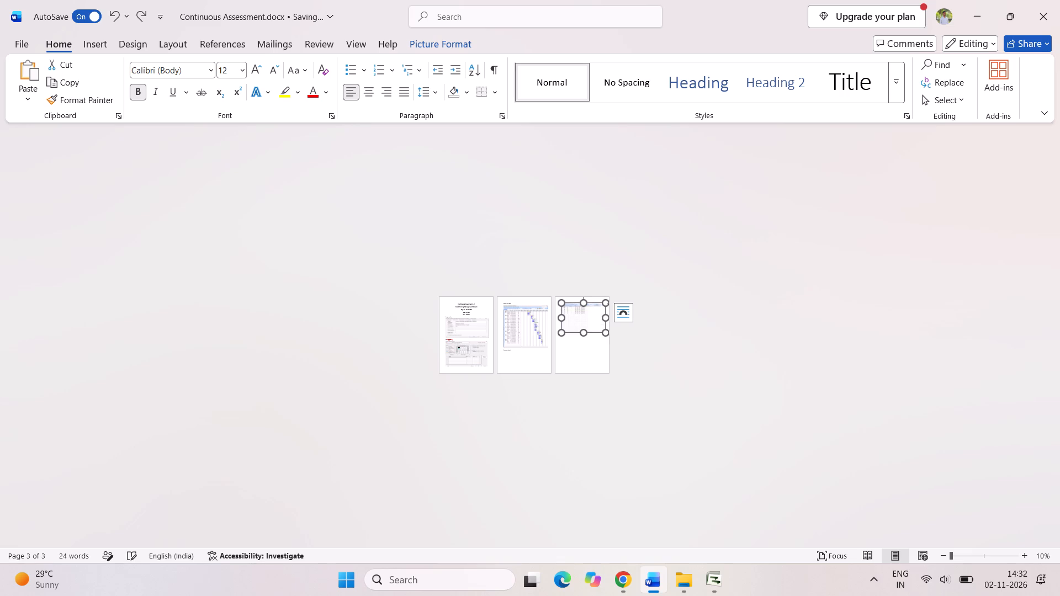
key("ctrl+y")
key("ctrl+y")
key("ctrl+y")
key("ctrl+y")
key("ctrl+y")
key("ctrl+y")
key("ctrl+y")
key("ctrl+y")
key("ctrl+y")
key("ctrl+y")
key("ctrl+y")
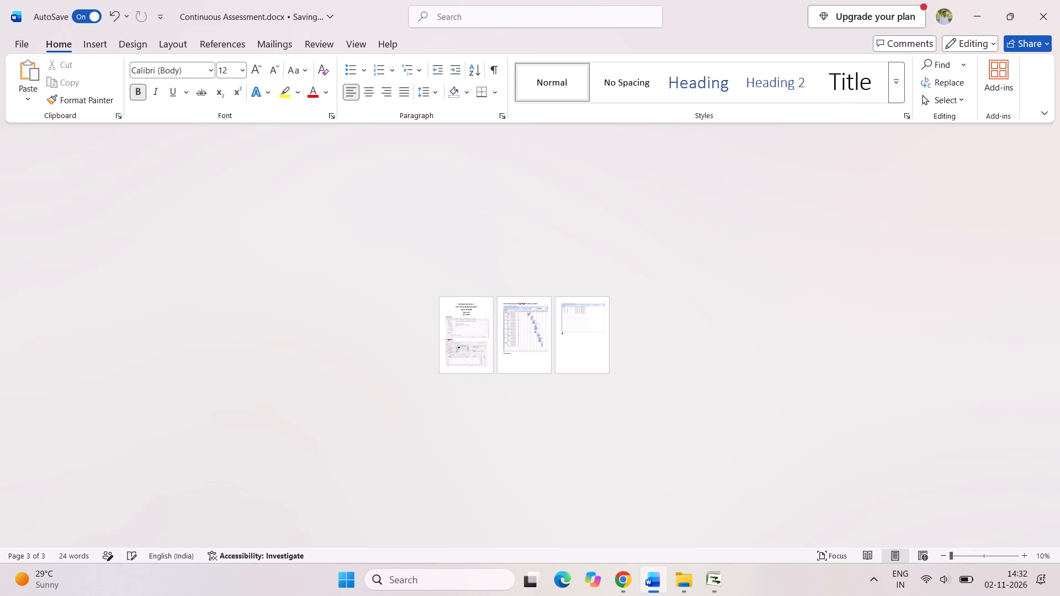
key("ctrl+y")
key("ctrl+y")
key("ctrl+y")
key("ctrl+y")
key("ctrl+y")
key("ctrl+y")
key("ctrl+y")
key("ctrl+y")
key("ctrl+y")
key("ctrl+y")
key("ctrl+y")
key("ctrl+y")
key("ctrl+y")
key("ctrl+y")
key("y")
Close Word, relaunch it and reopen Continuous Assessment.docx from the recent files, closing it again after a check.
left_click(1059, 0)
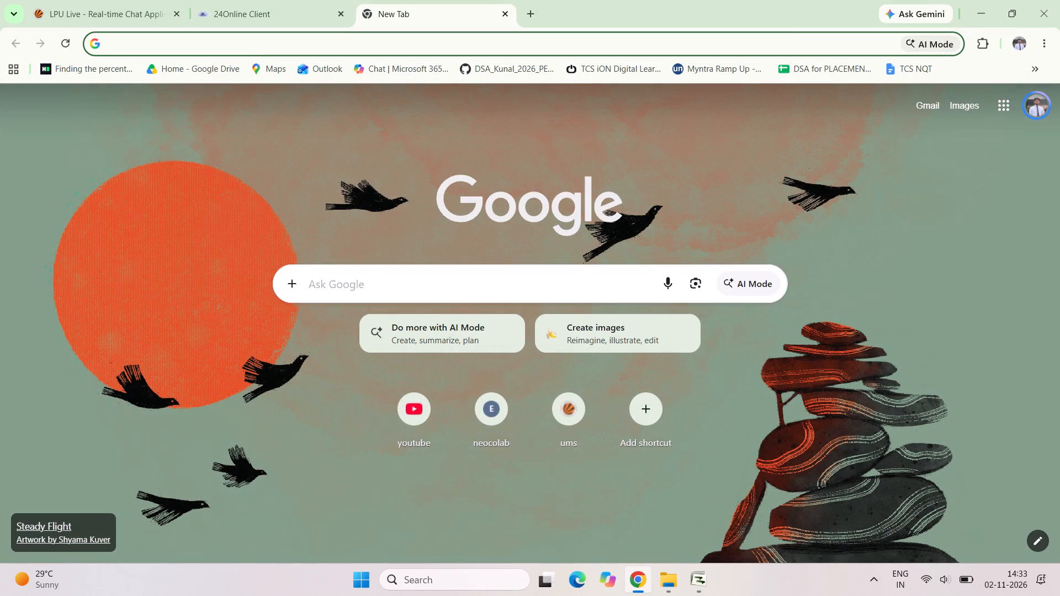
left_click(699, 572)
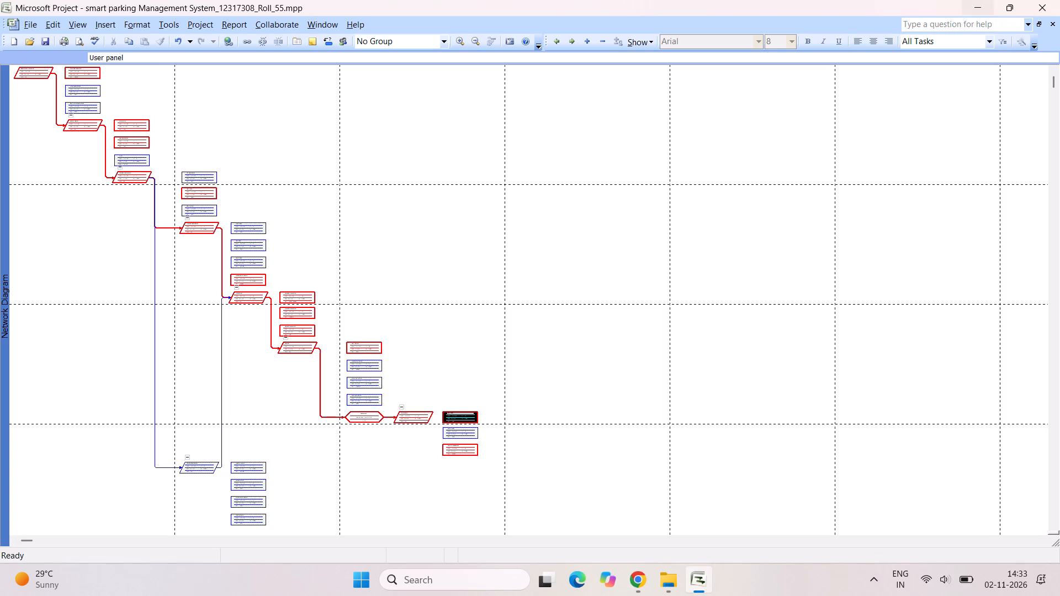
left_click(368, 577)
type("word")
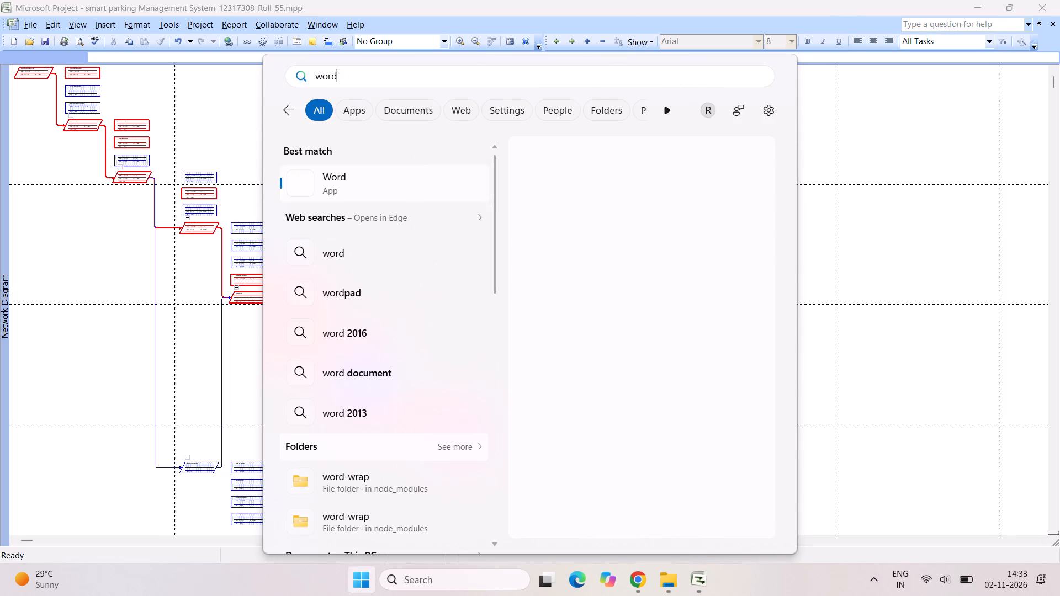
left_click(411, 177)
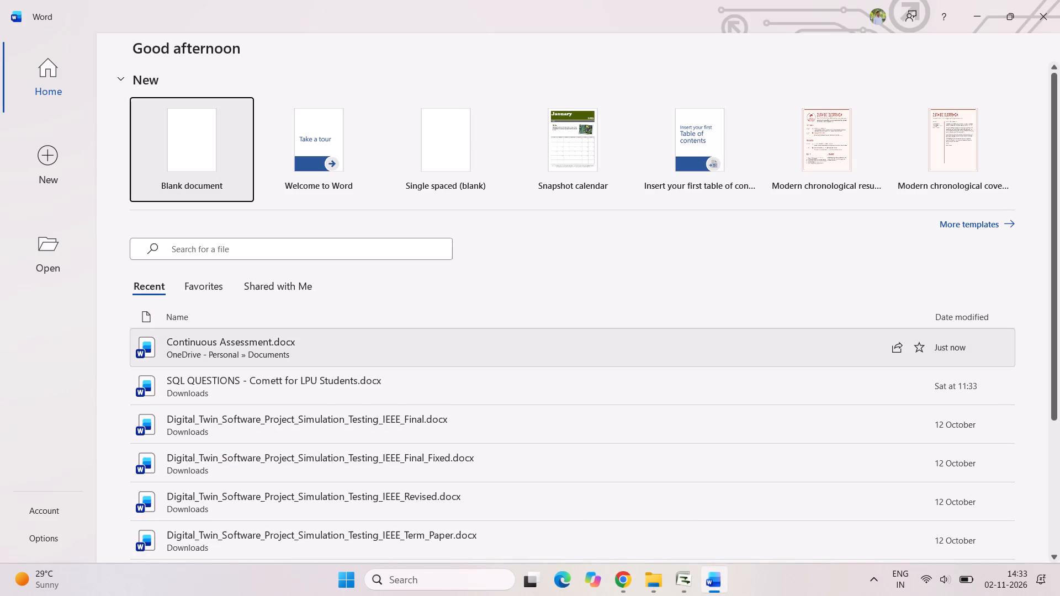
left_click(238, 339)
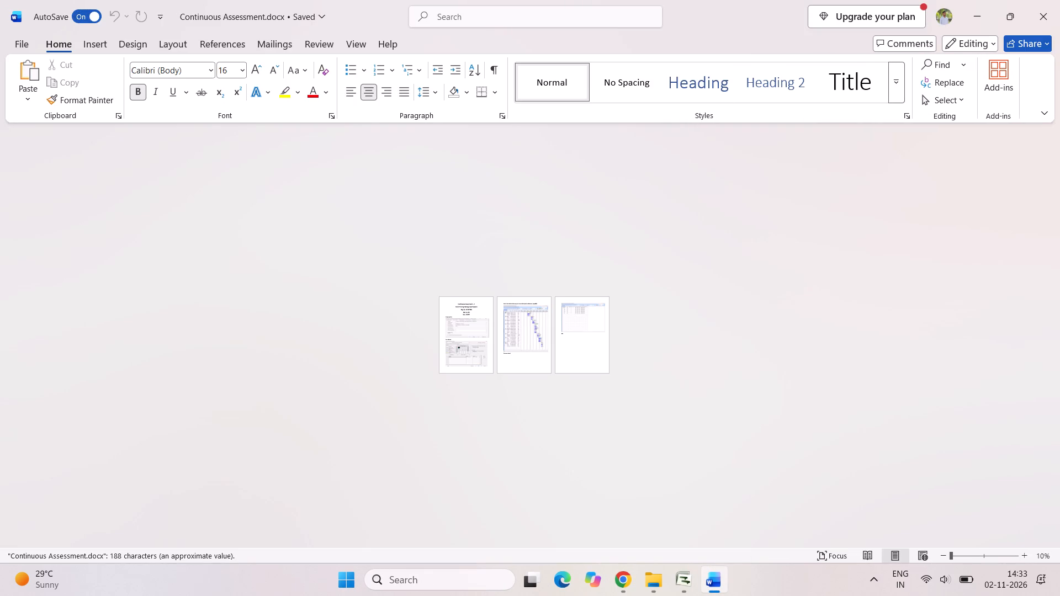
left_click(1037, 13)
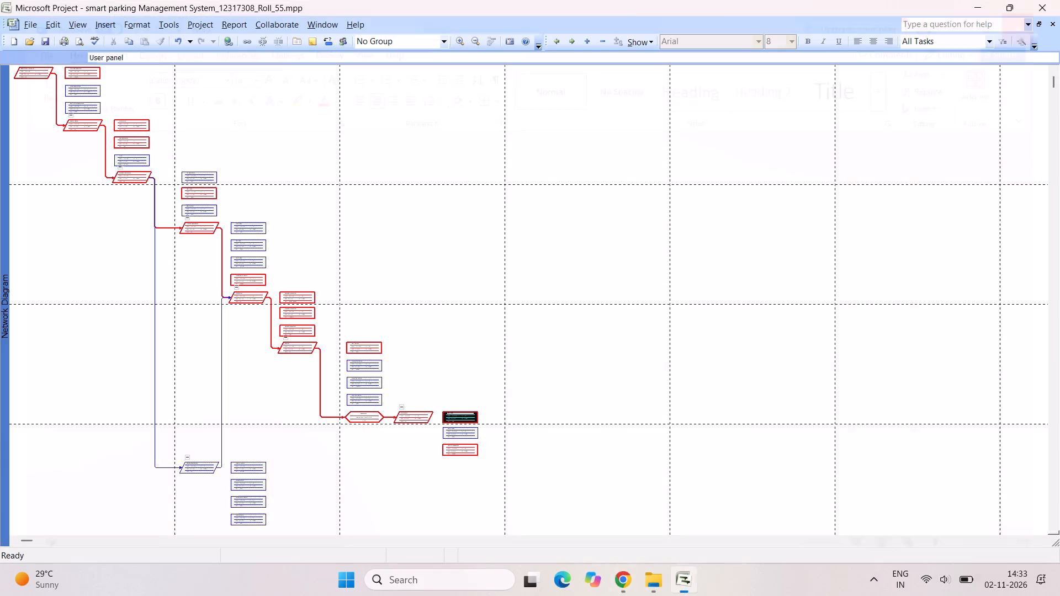
Launch Word again and create a new blank document.
left_click(364, 583)
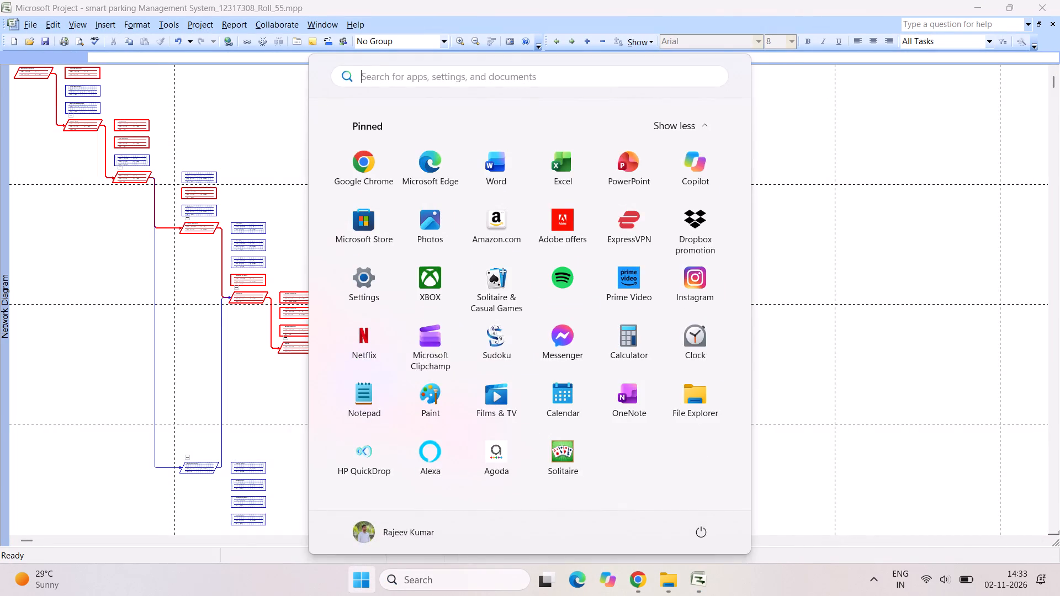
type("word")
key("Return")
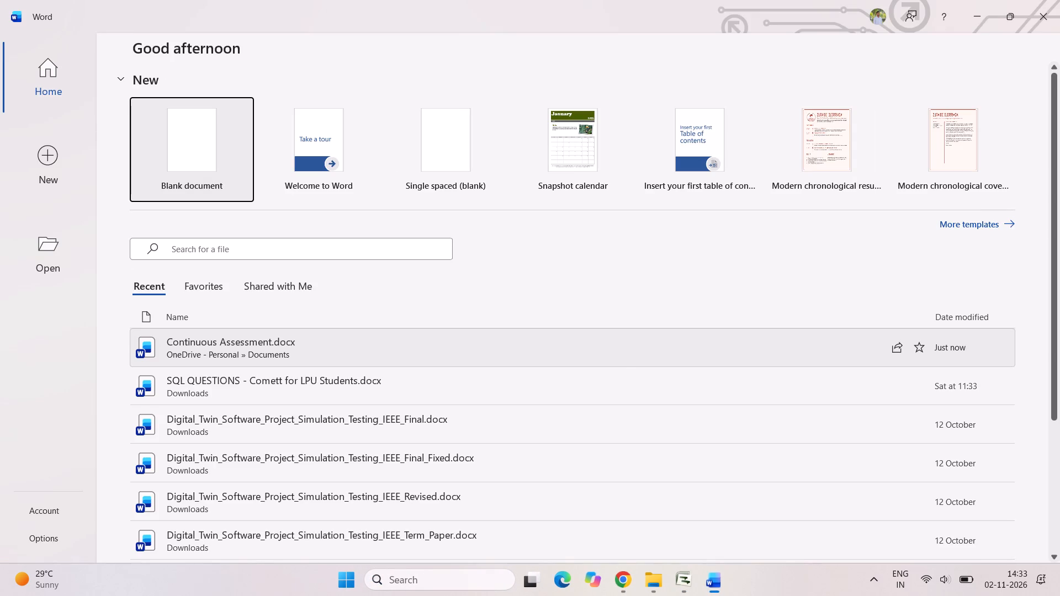
left_click(148, 128)
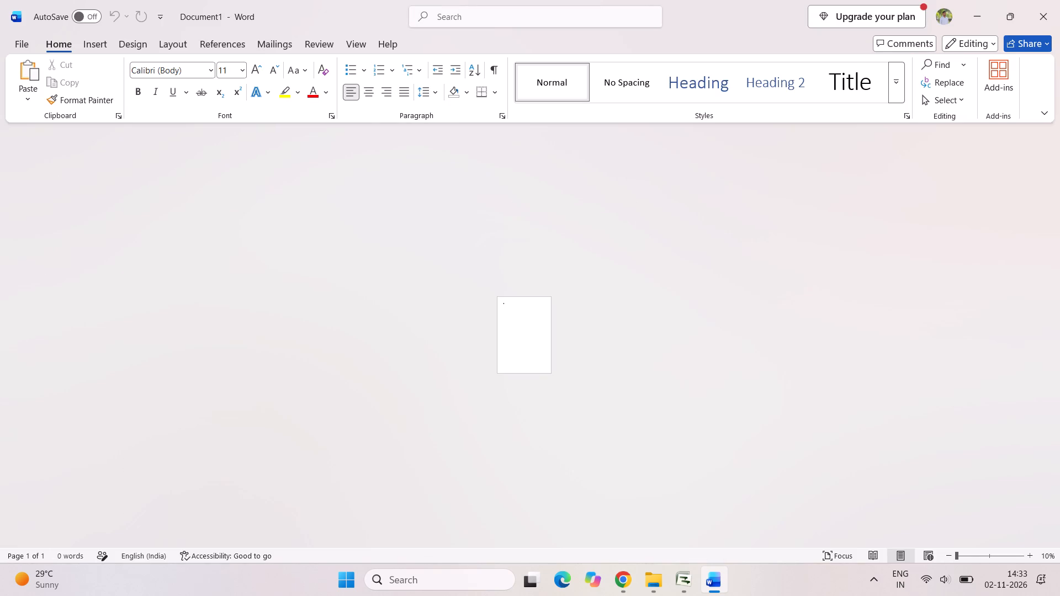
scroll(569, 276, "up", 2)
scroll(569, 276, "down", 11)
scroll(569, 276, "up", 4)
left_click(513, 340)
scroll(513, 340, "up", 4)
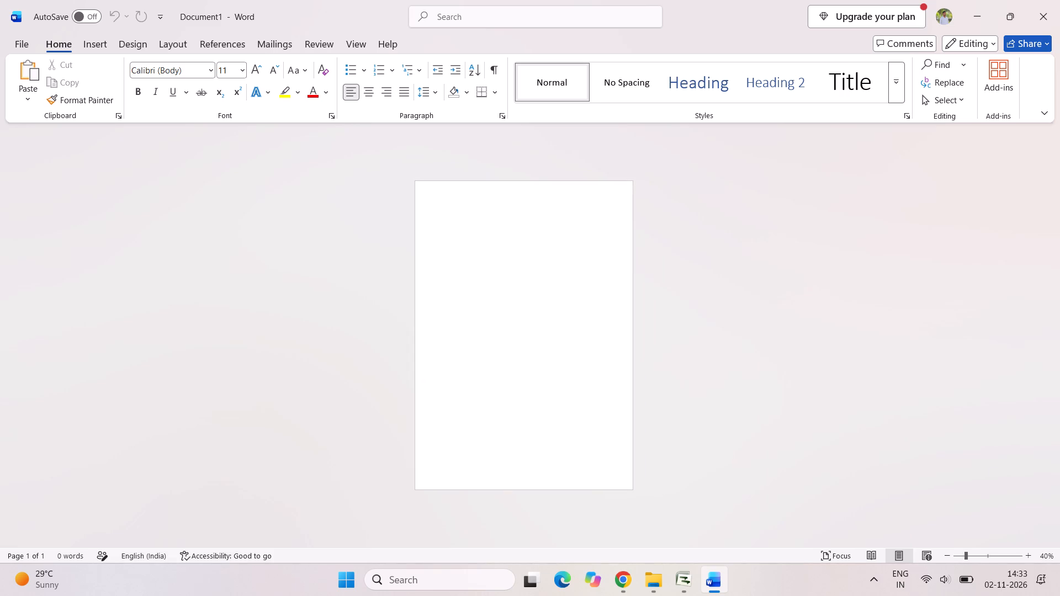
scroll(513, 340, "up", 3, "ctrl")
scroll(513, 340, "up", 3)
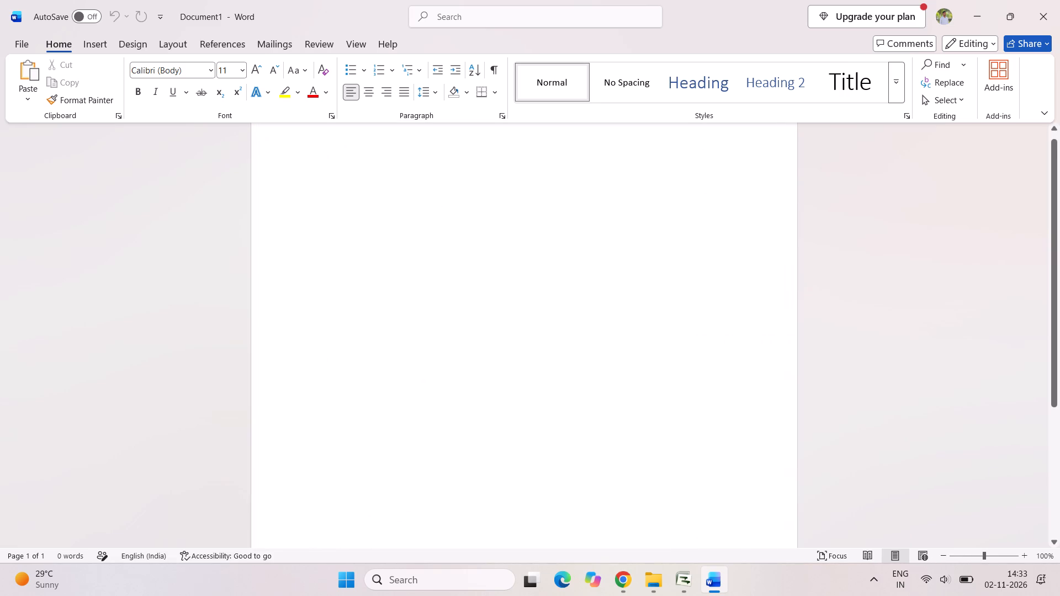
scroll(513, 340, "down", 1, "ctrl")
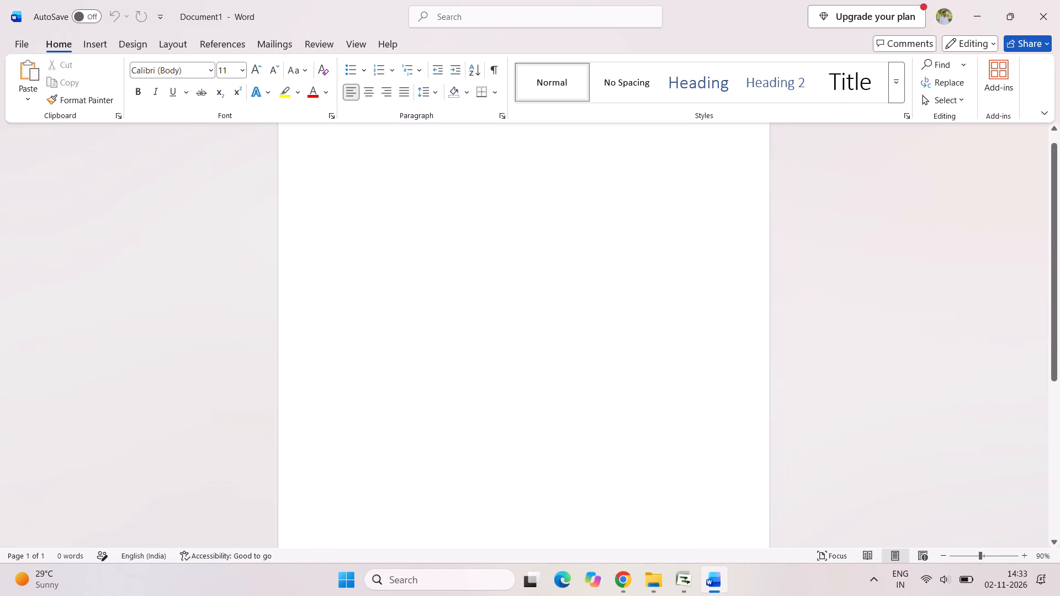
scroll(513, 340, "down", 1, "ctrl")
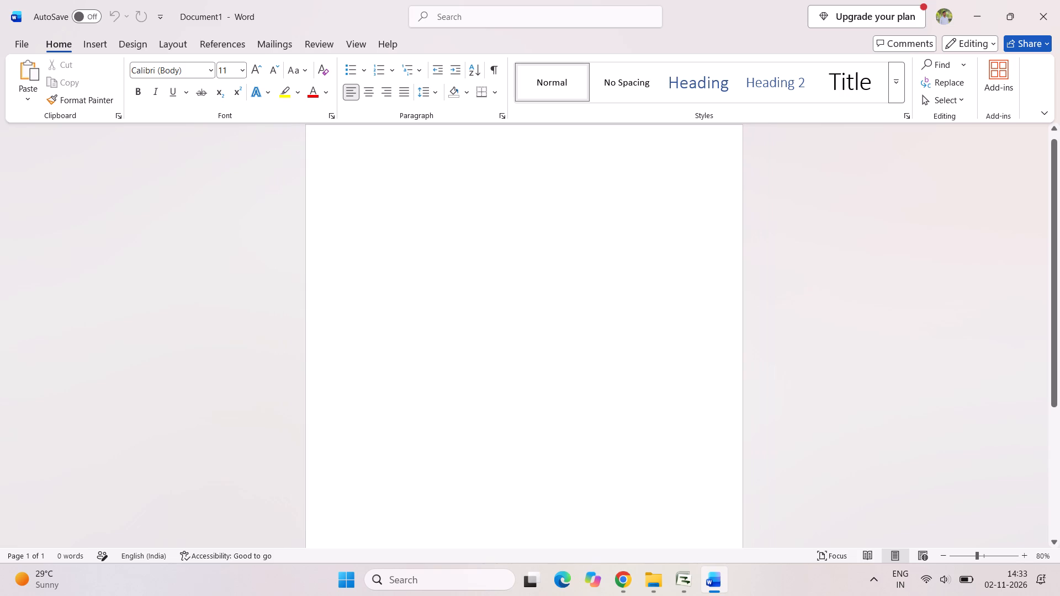
Reopen Continuous Assessment.docx from the recent files.
left_click(17, 47)
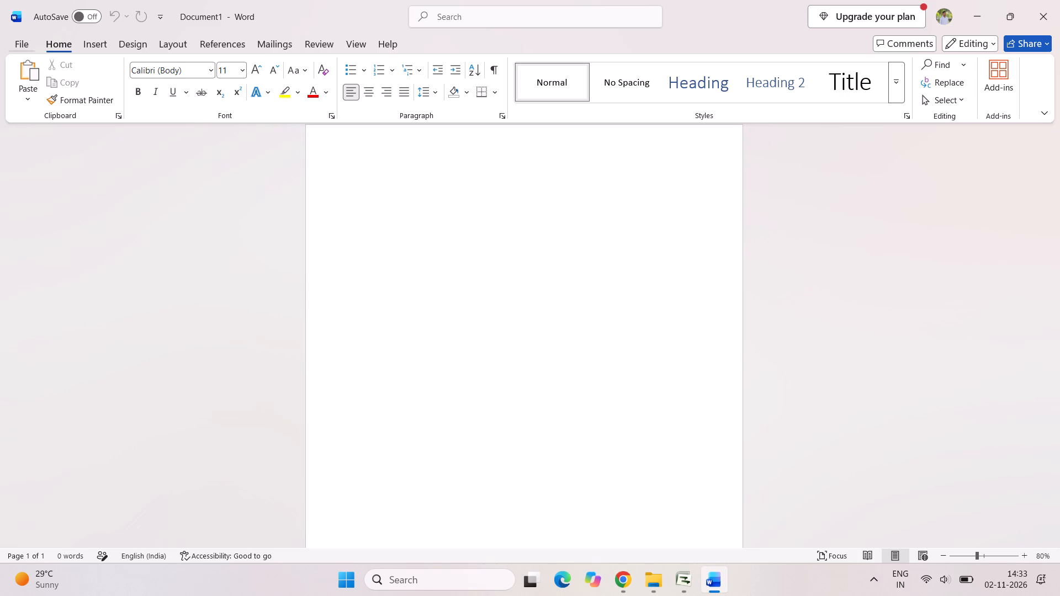
left_click(239, 340)
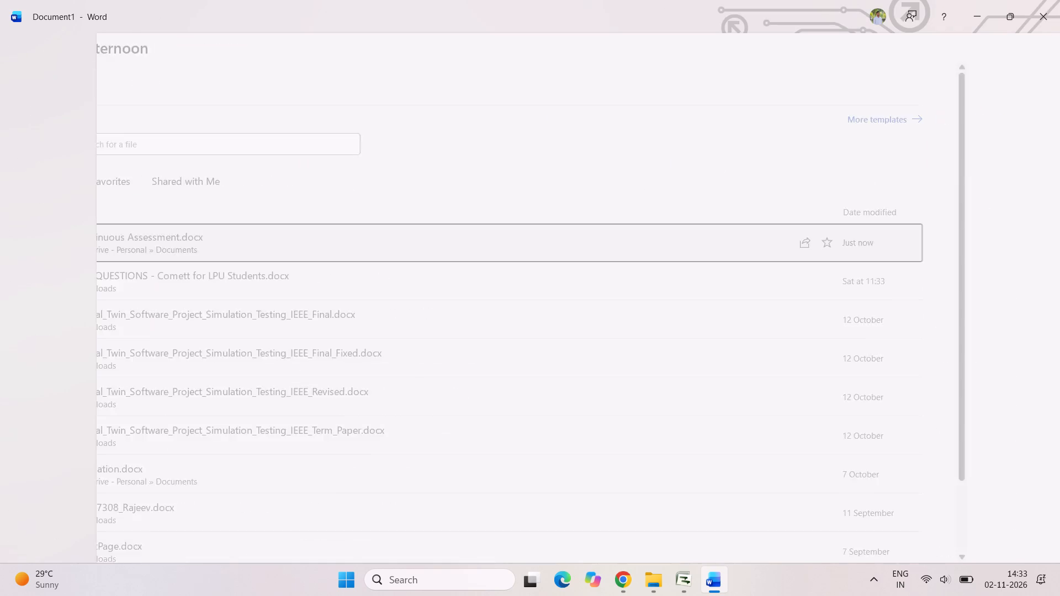
scroll(496, 289, "down", 2, "ctrl")
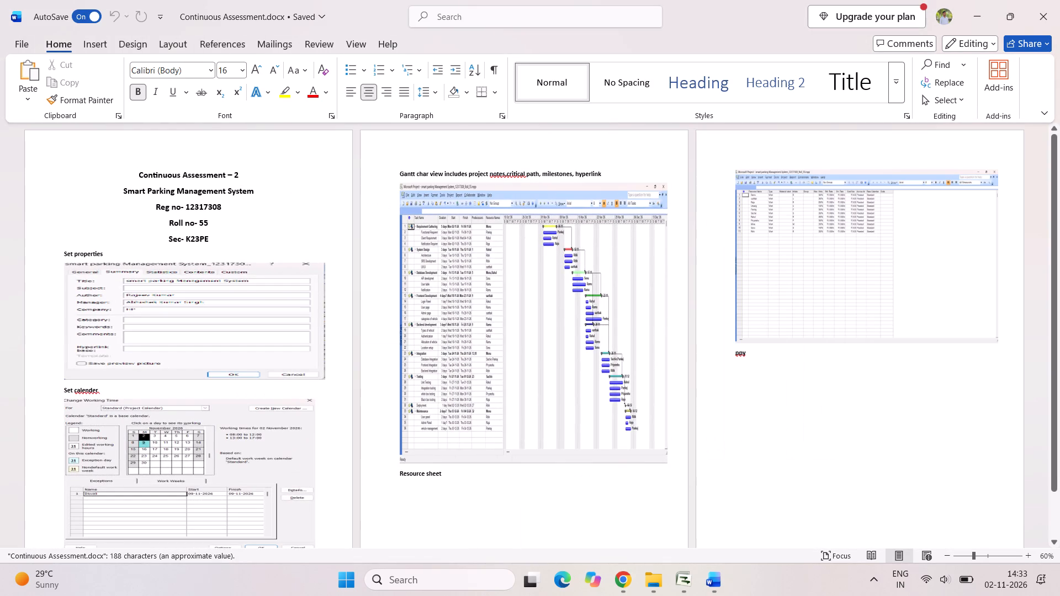
Delete the stray characters below the resource sheet screenshot on page 3.
left_click(783, 360)
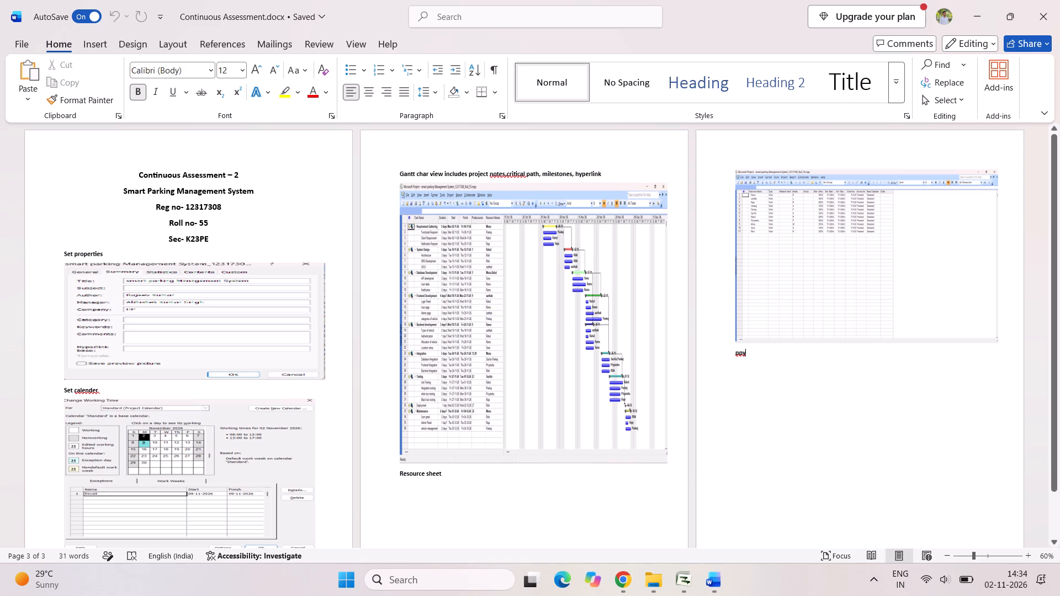
key("Delete")
key("BackSpace")
key("BackSpace")
key("BackSpace")
Save a copy of the report to the Downloads folder in PDF format as Continuous Assessment.pdf.
key("ctrl+p")
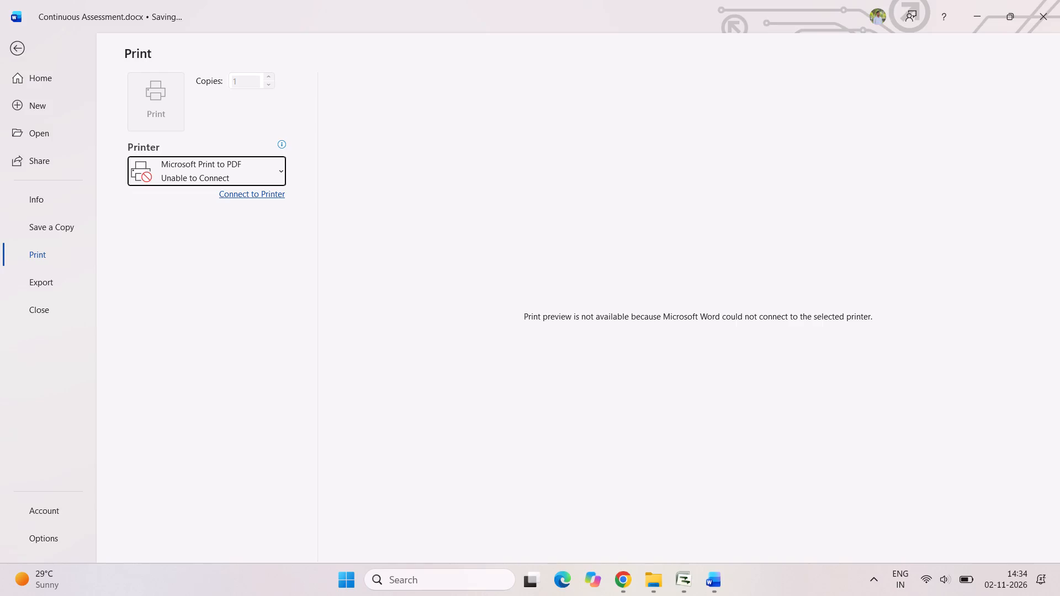
left_click(57, 228)
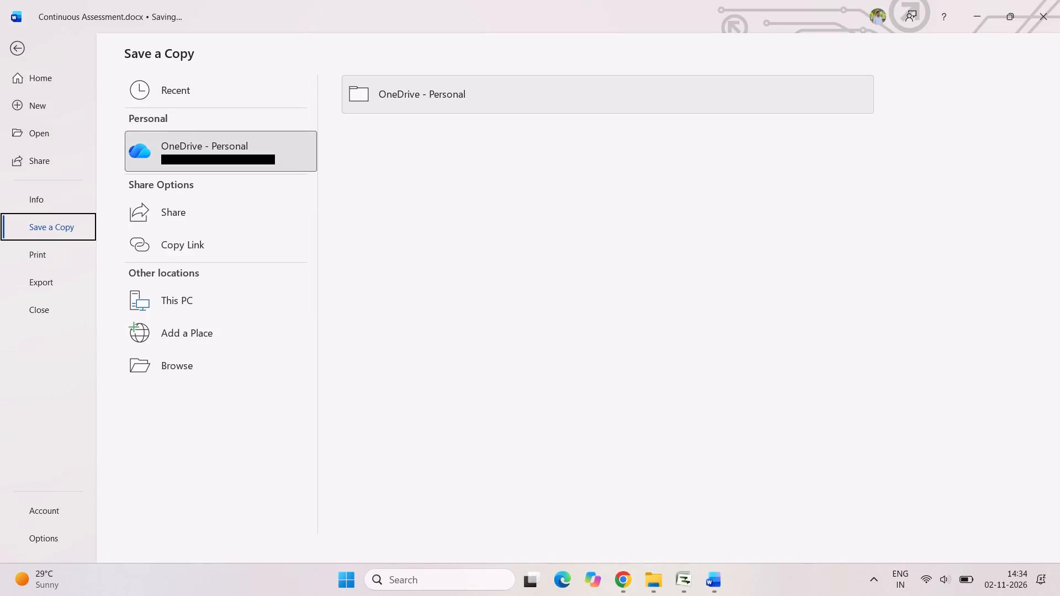
left_click(189, 300)
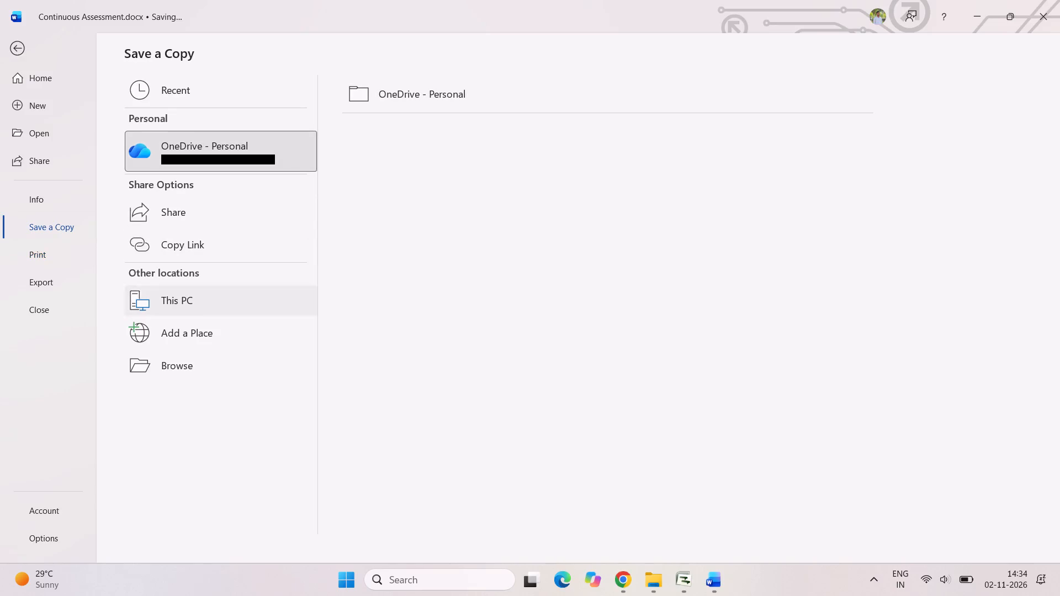
left_click(419, 159)
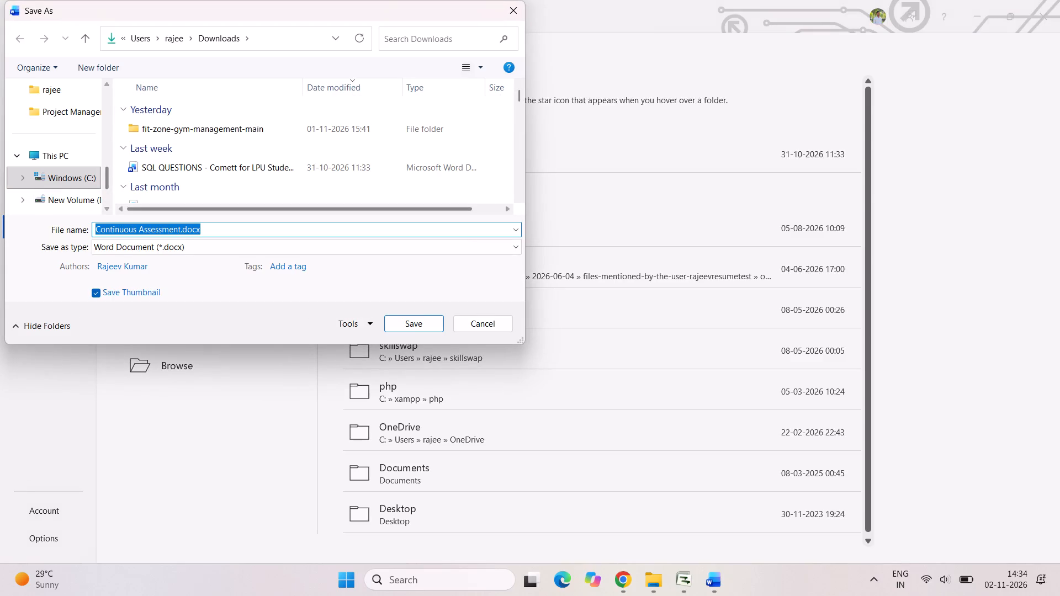
left_click(227, 249)
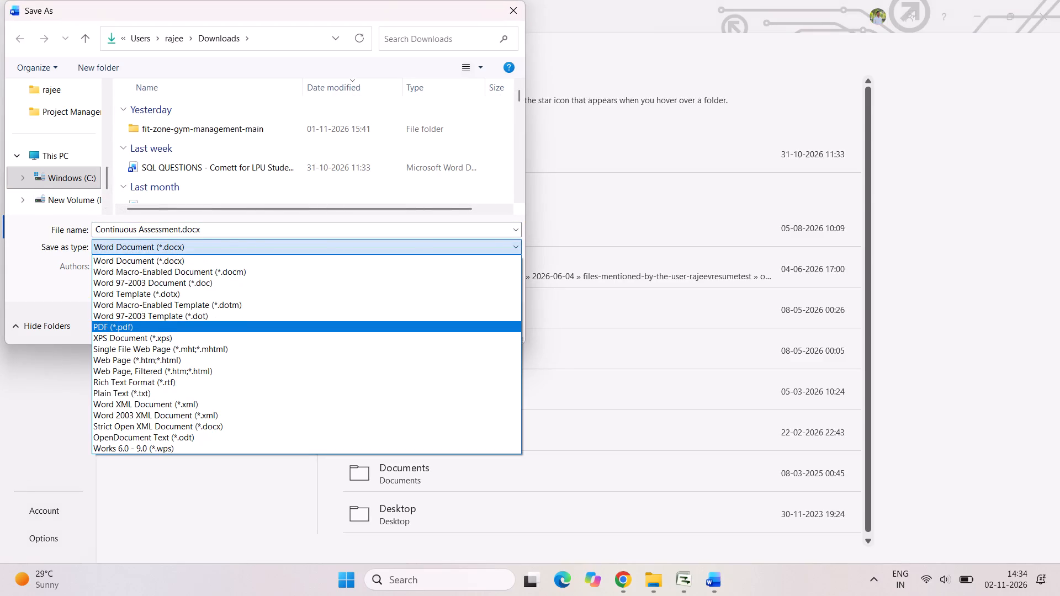
left_click(162, 325)
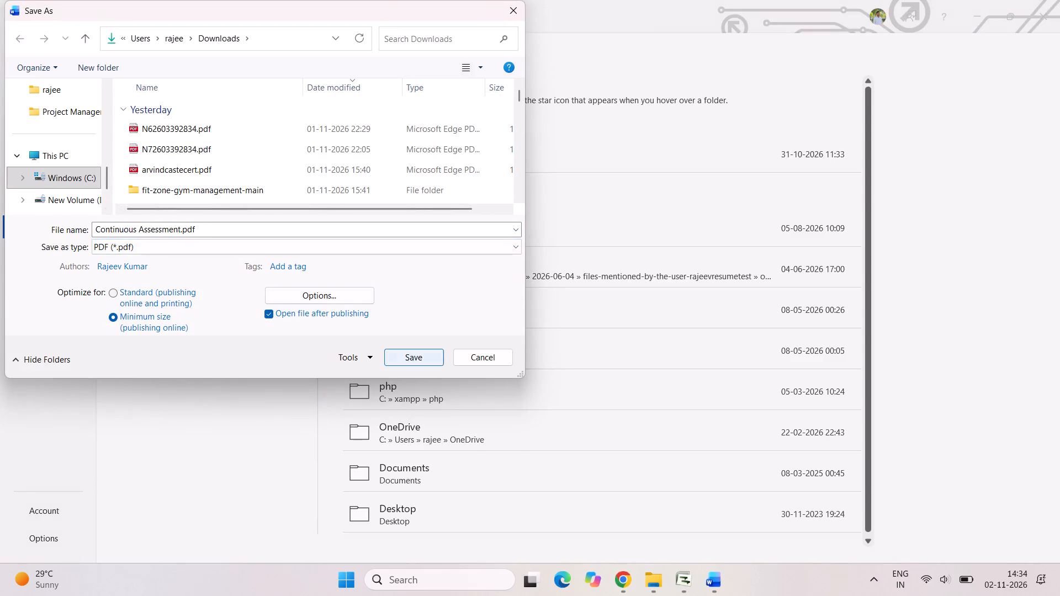
left_click(399, 351)
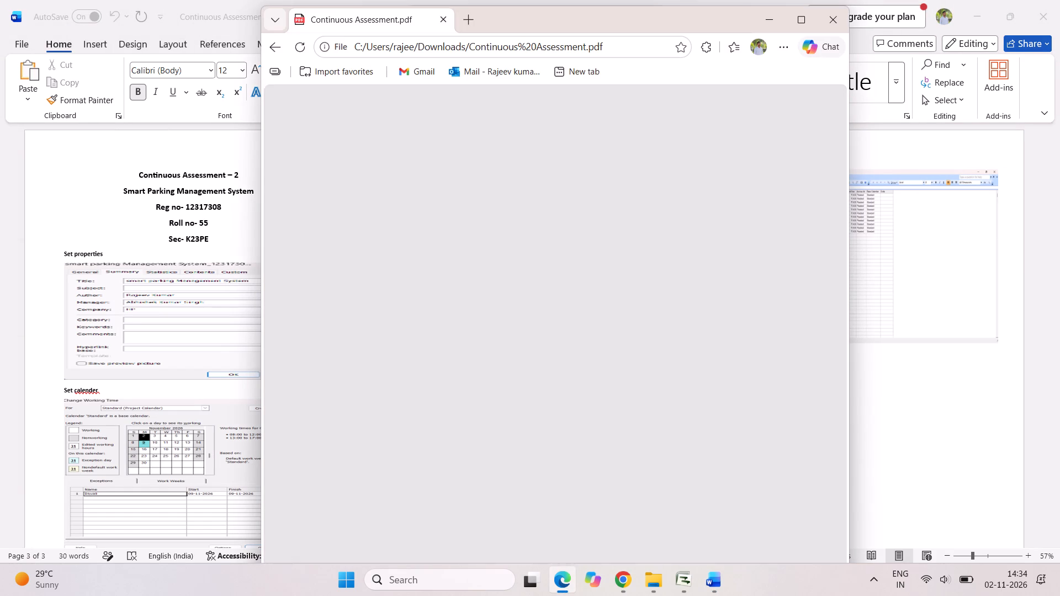
Review all pages of the exported PDF, checking the properties, calendar, Gantt chart and resource sheet screenshots, and close it.
scroll(585, 230, "down", 1)
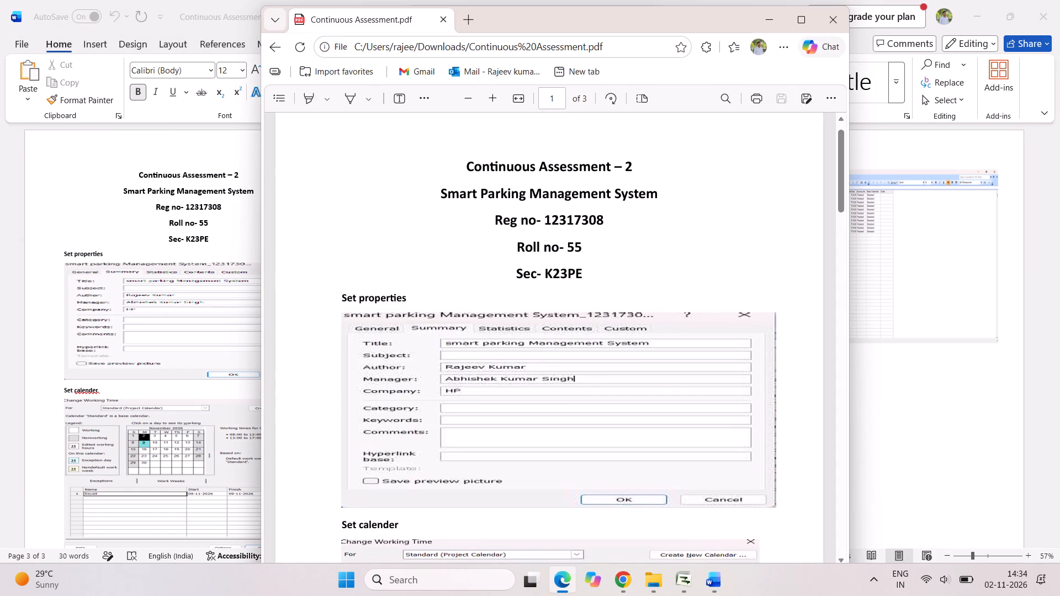
scroll(585, 230, "down", 4)
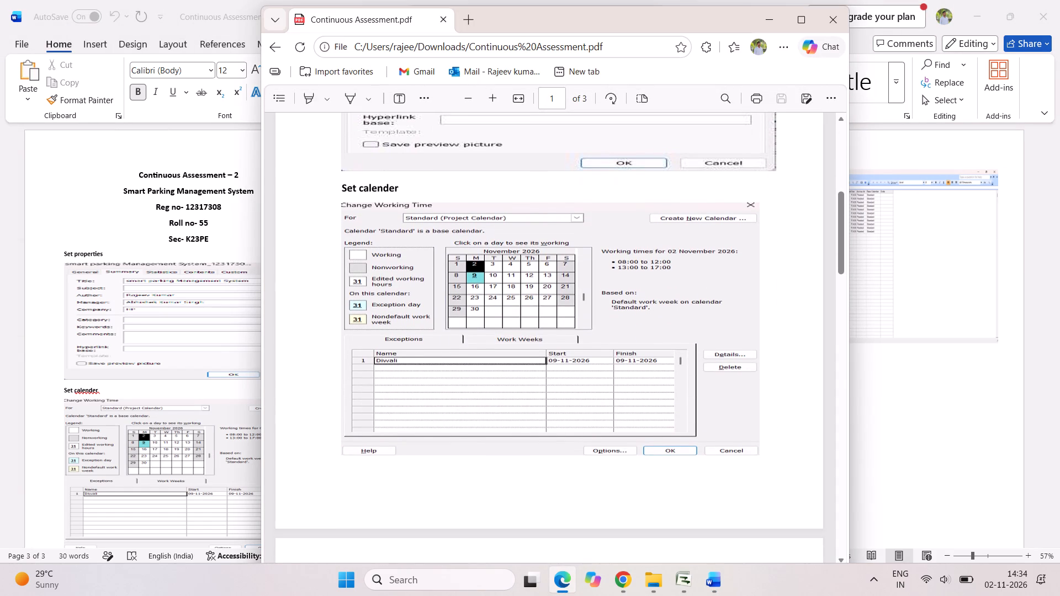
scroll(585, 230, "down", 3)
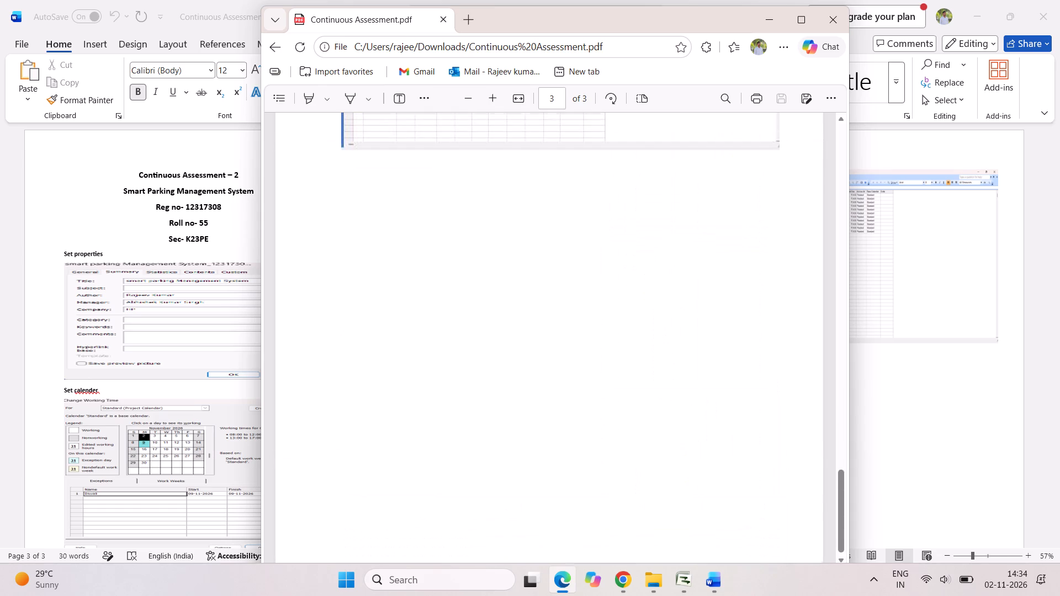
scroll(585, 230, "up", 5)
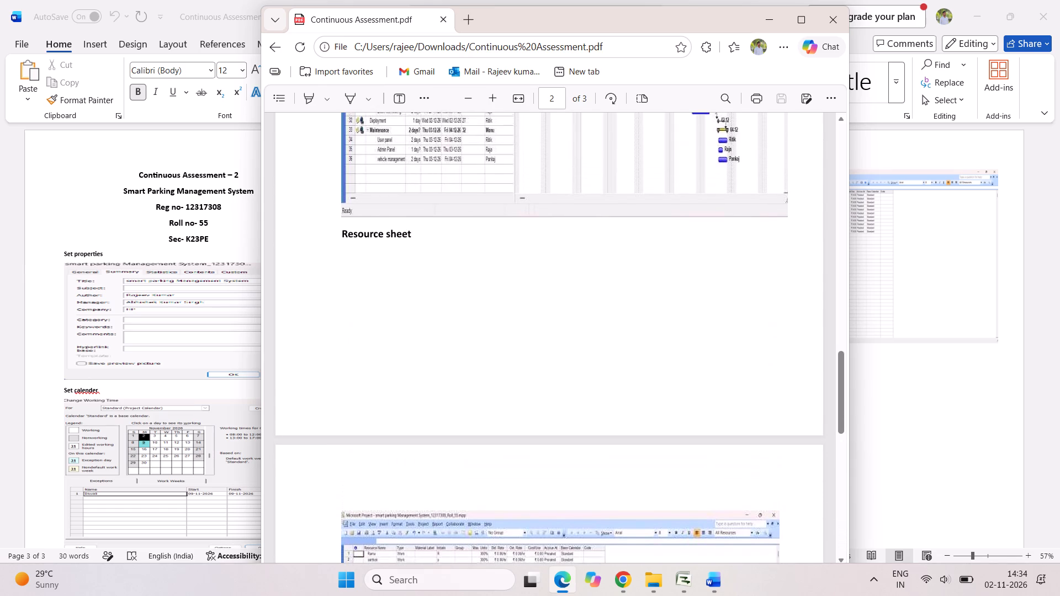
scroll(585, 230, "down", 1)
scroll(585, 230, "up", 3)
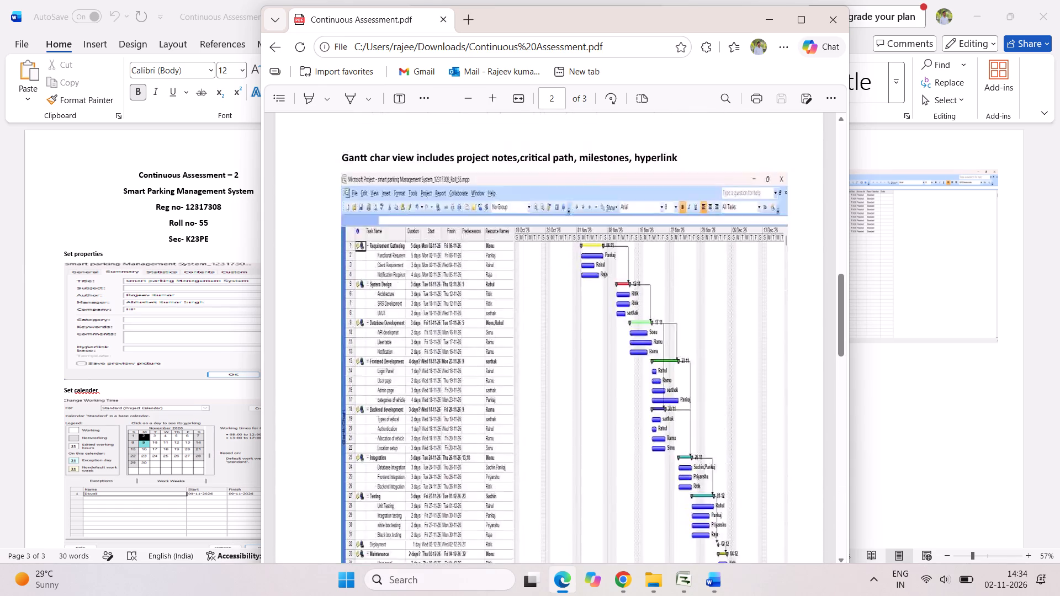
scroll(585, 230, "up", 2)
scroll(585, 230, "down", 6)
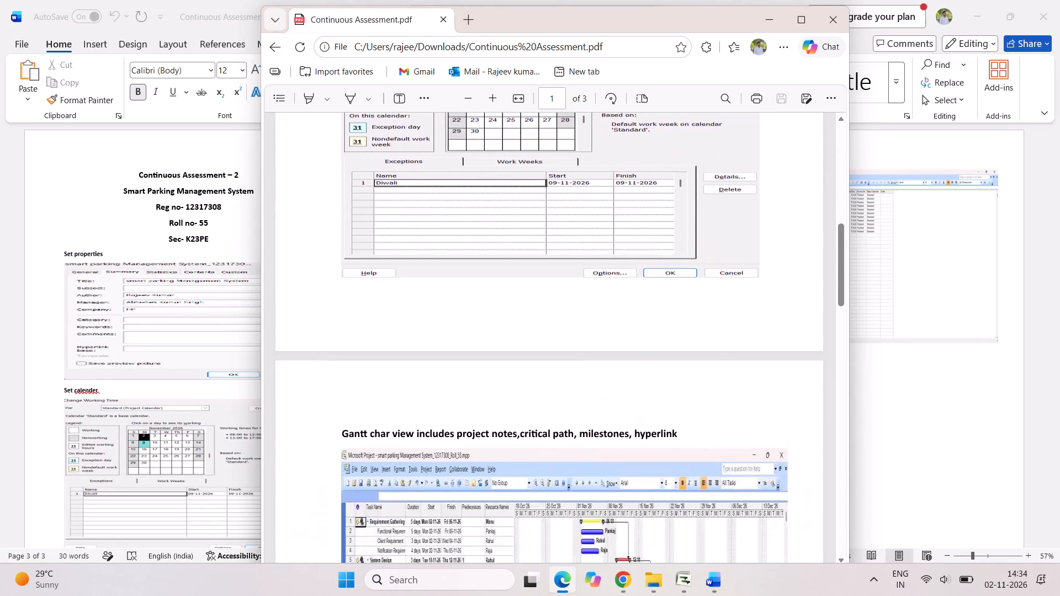
scroll(585, 230, "down", 5)
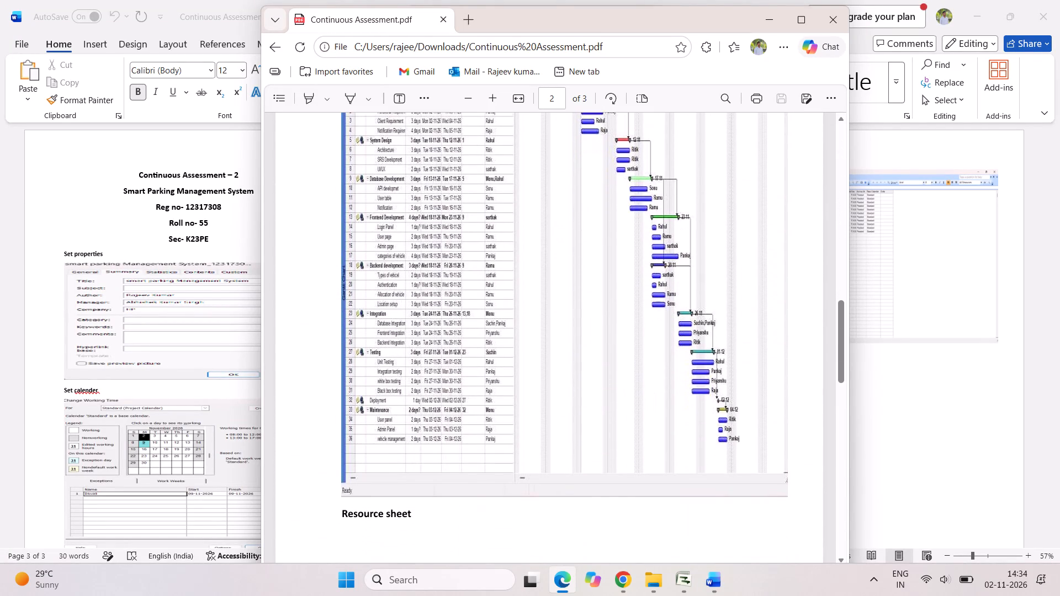
scroll(585, 230, "down", 5)
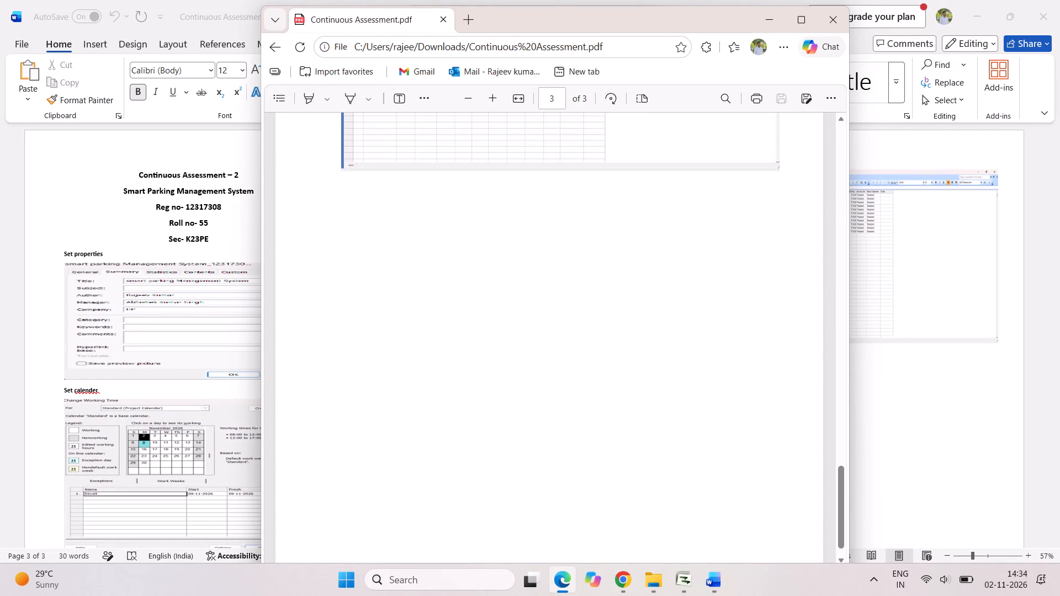
left_click(828, 21)
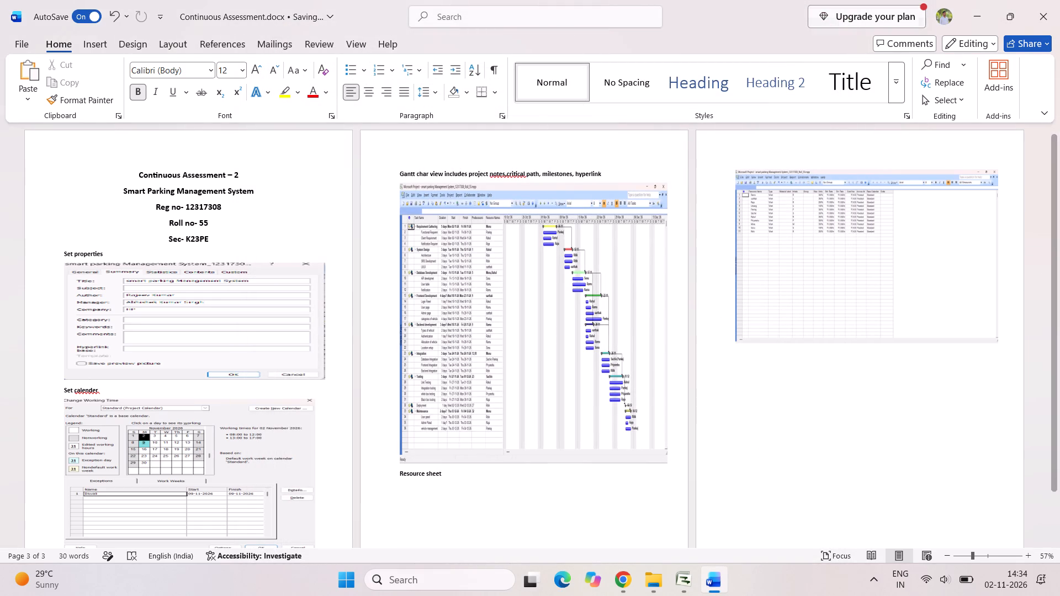
Close Word, switch to Chrome and open the CA-2 form link posted in the K2P23PE - INT416 group on LPU Live.
left_click(1053, 0)
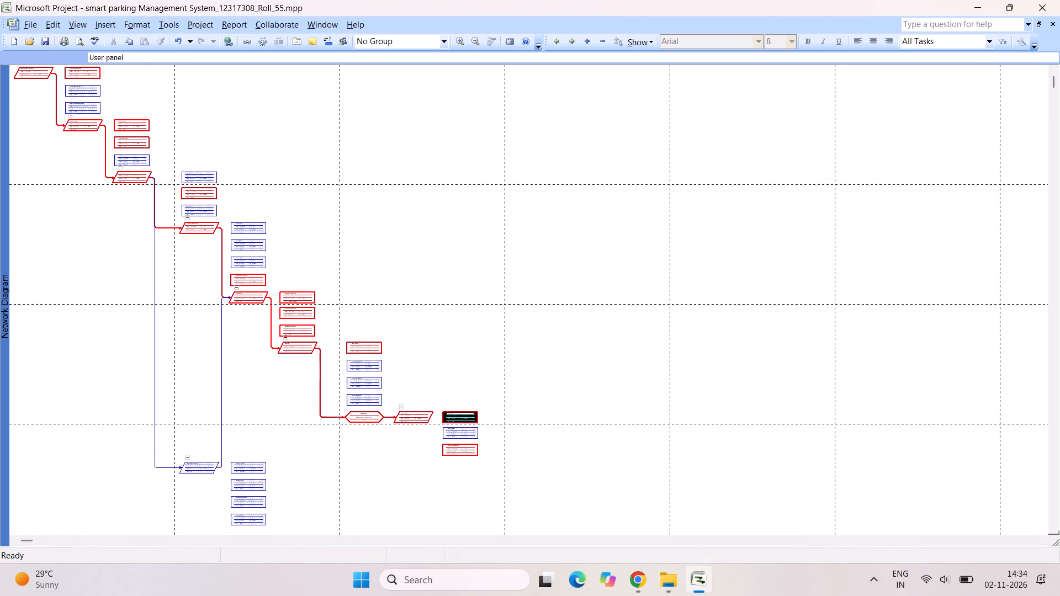
left_click(638, 574)
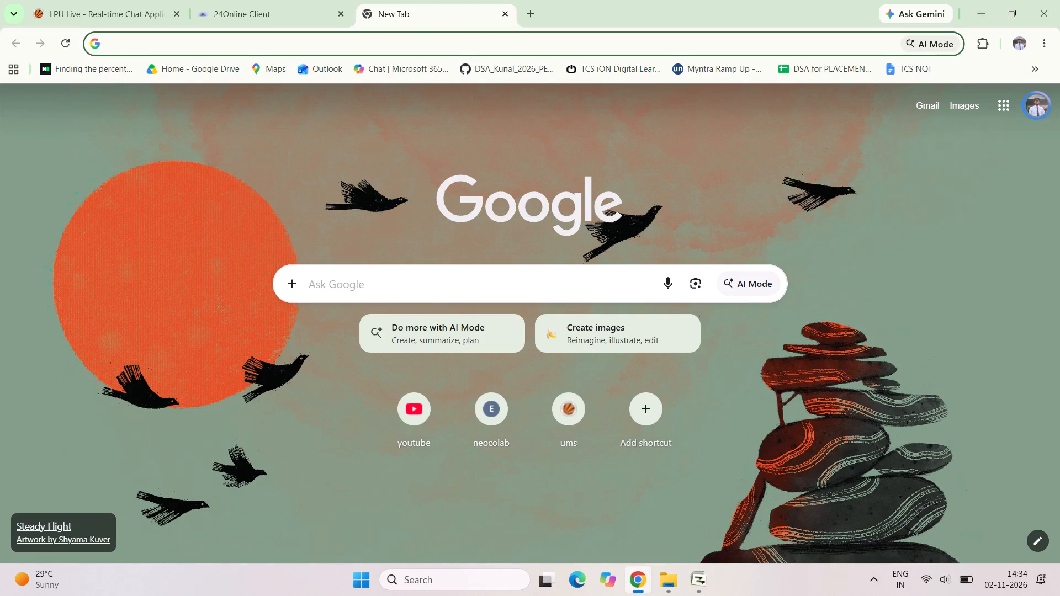
left_click(136, 9)
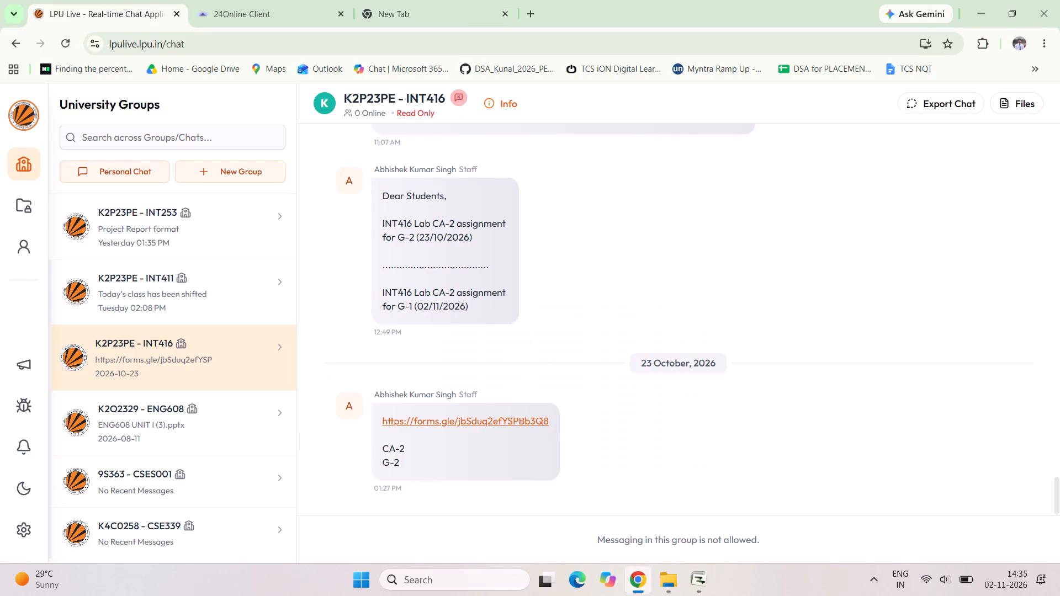
left_click(418, 420)
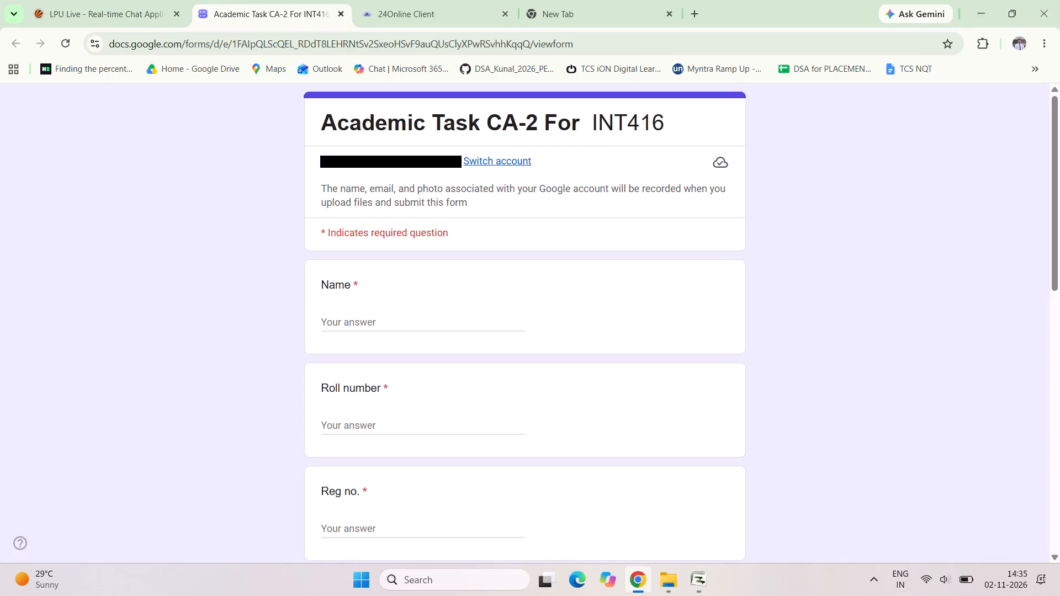
Fill in the student's name, roll number and registration number in the INT416 CA-2 form.
left_click(418, 325)
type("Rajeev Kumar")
left_click(352, 423)
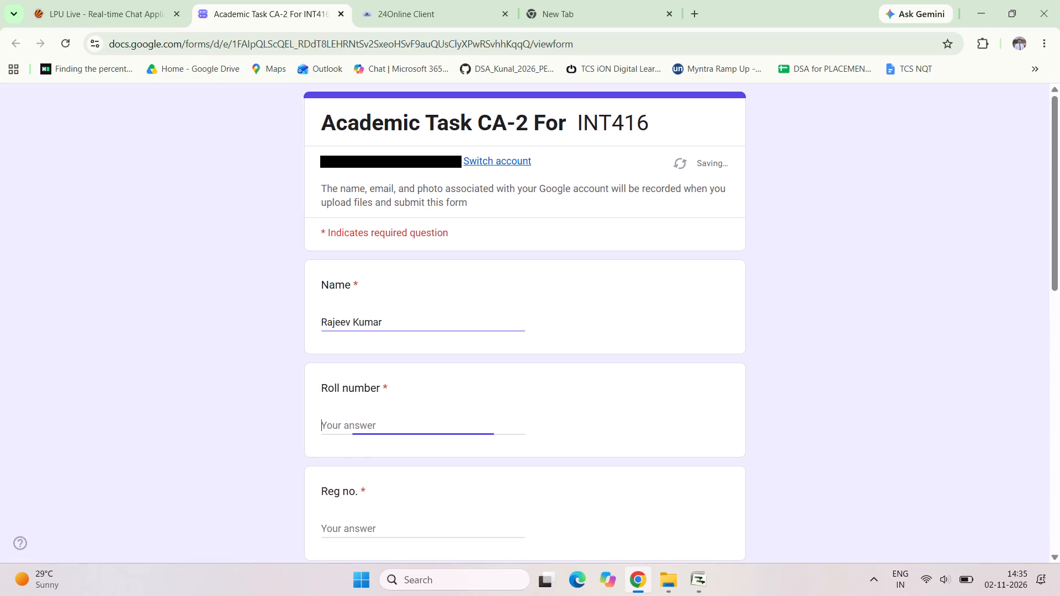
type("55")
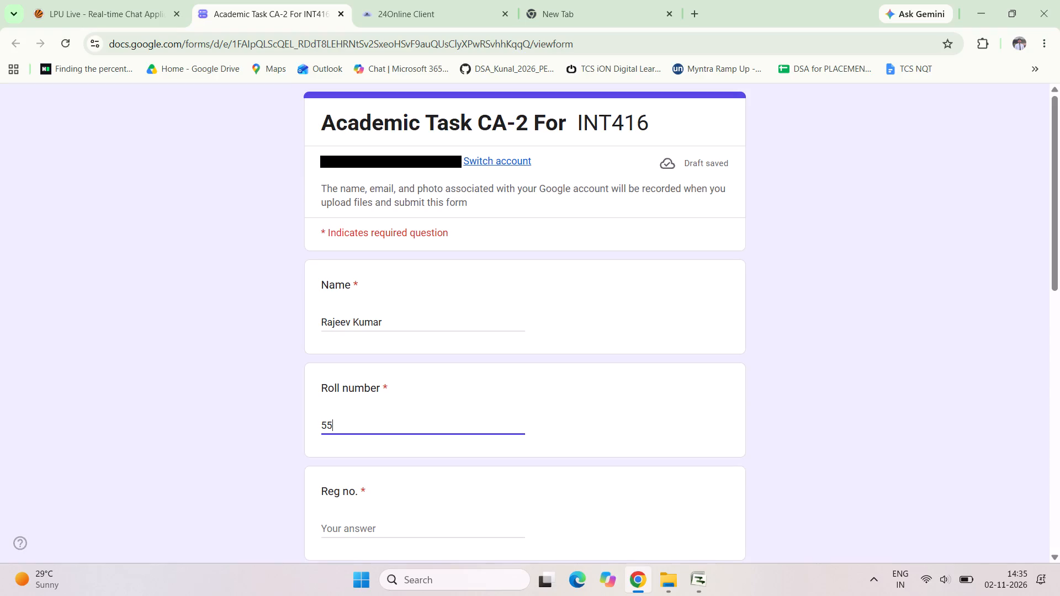
scroll(352, 423, "down", 1)
left_click(342, 442)
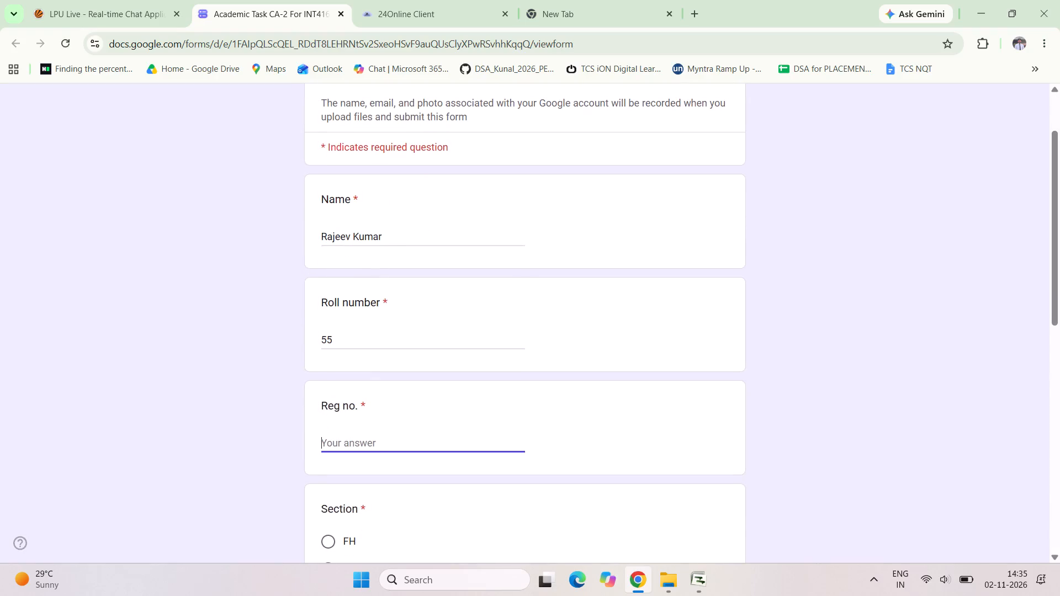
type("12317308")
Choose section PE and group G-2 in the form.
scroll(342, 442, "down", 1)
left_click(326, 503)
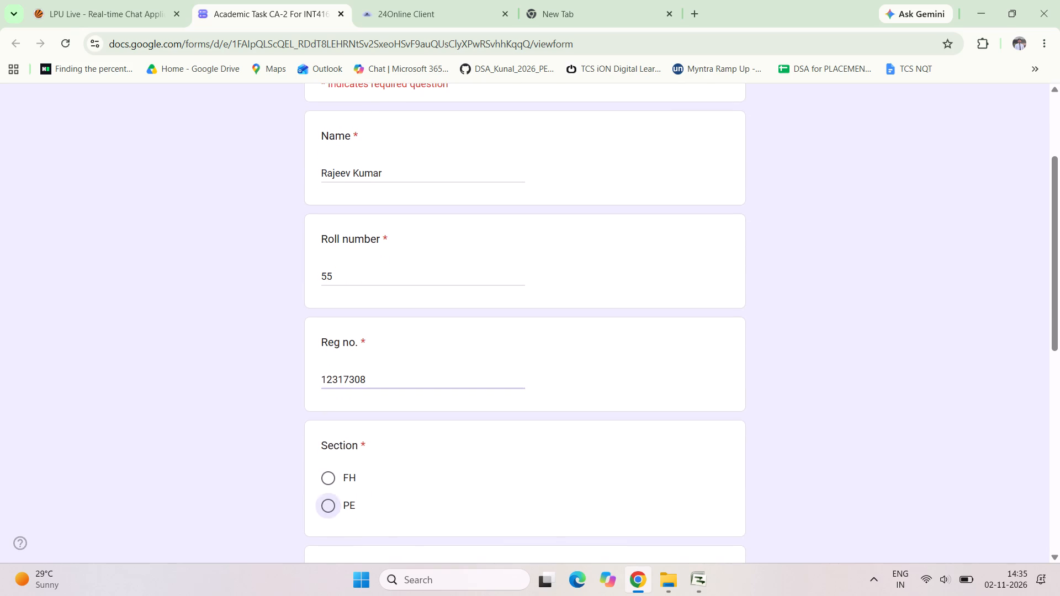
scroll(326, 503, "down", 3)
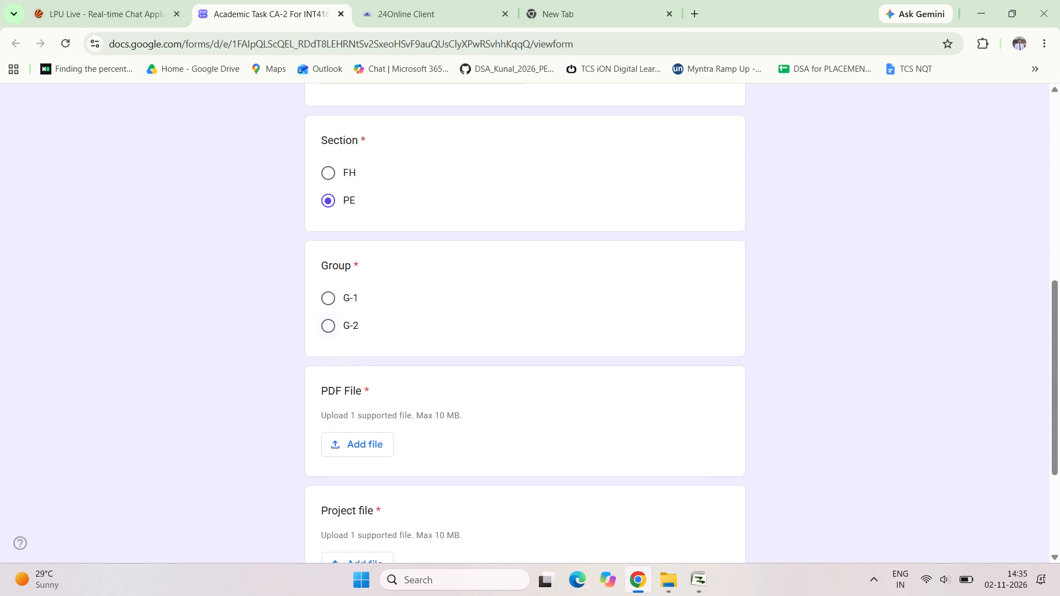
left_click(327, 323)
Upload Continuous Assessment.pdf from the Downloads folder as the answer to the PDF File question.
left_click(353, 446)
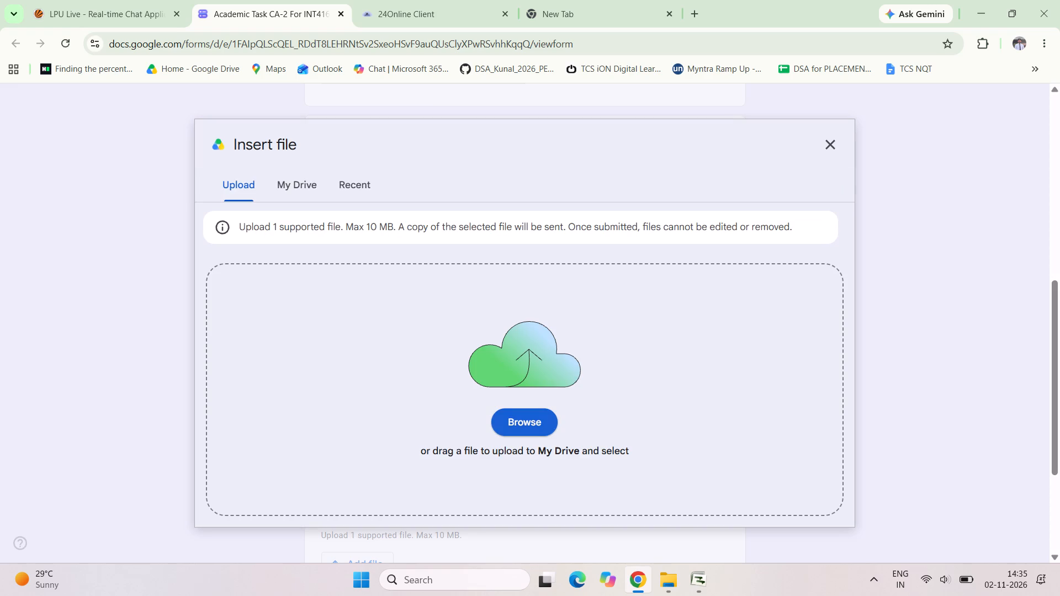
left_click(548, 424)
left_click(524, 420)
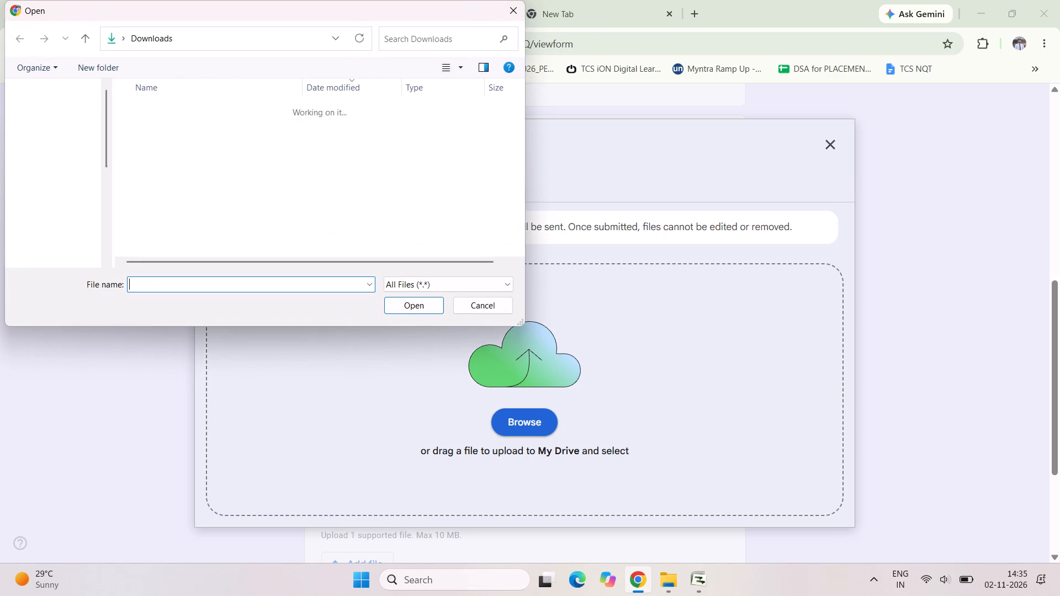
left_click(246, 124)
key("Return")
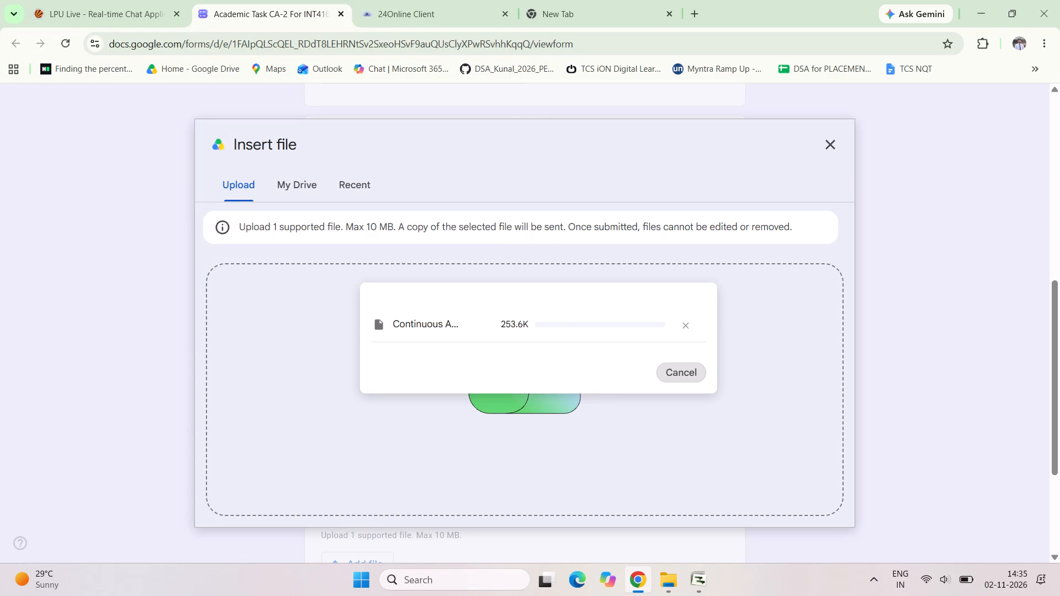
Switch to Microsoft Project and close it, saving the changes to the smart parking Management System project file.
scroll(755, 306, "down", 1)
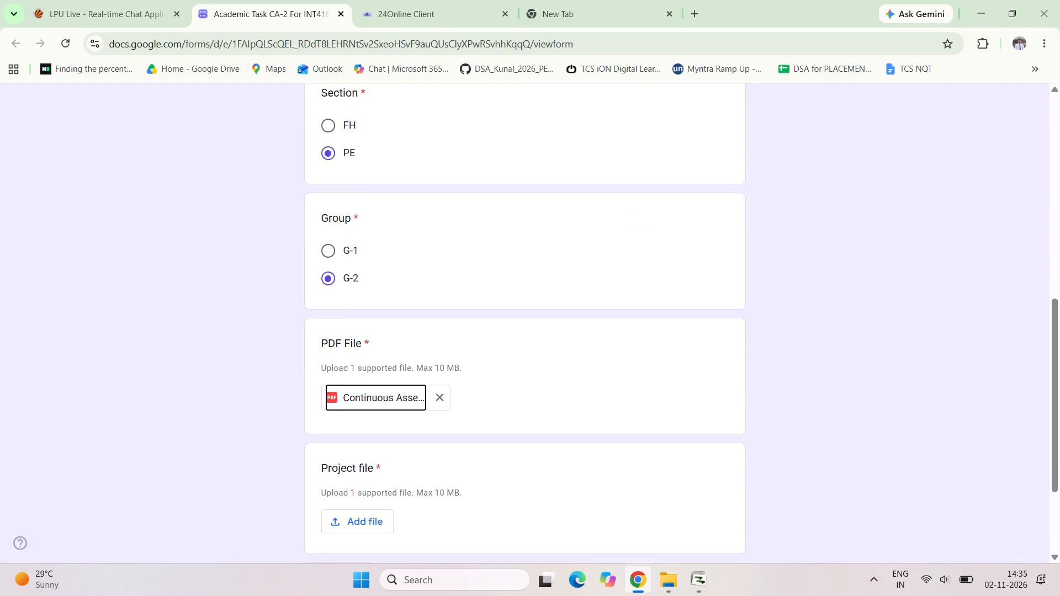
scroll(755, 306, "down", 1)
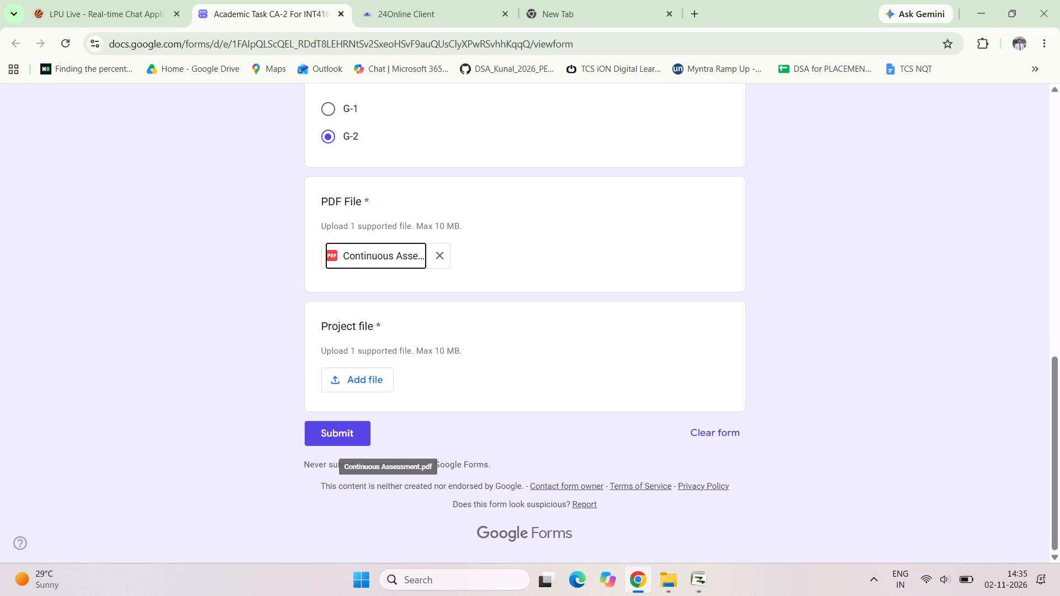
left_click(703, 569)
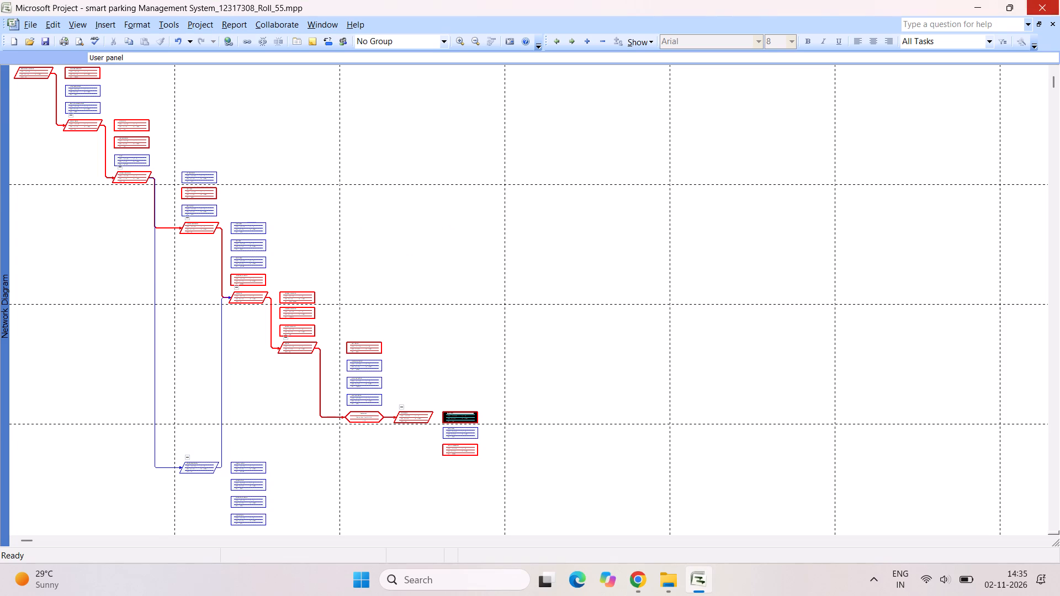
left_click(1048, 0)
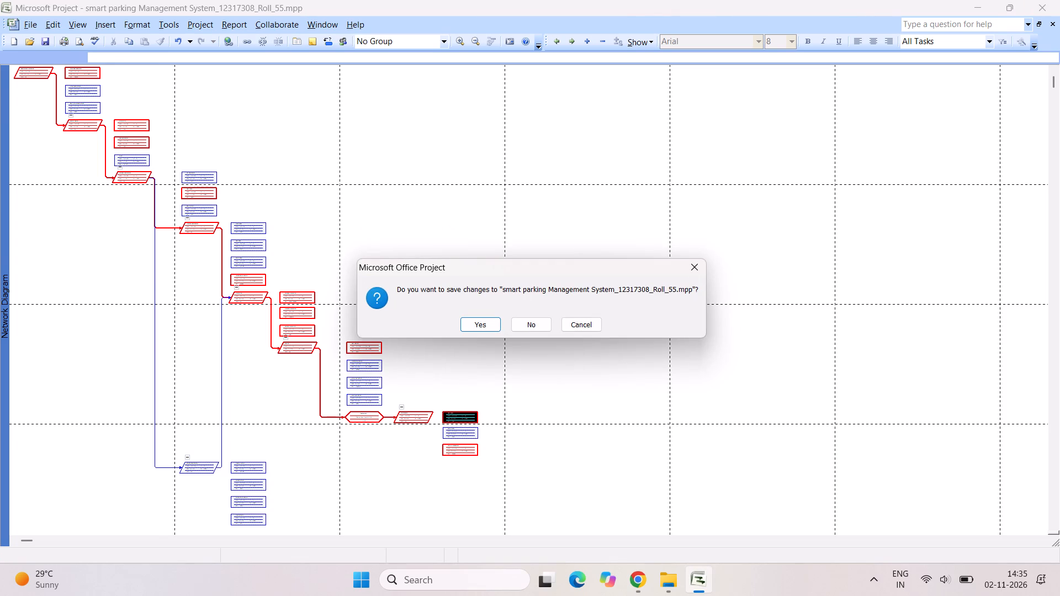
left_click(484, 318)
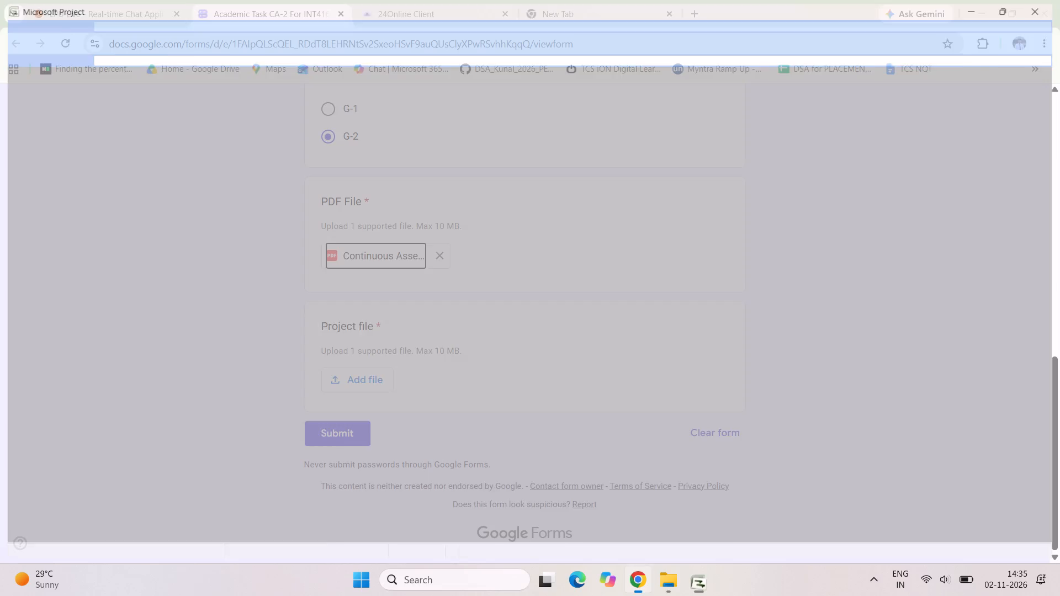
Upload the smart parking Management System .mpp file from the Desktop's Project Management folder for the Project file question.
left_click(356, 372)
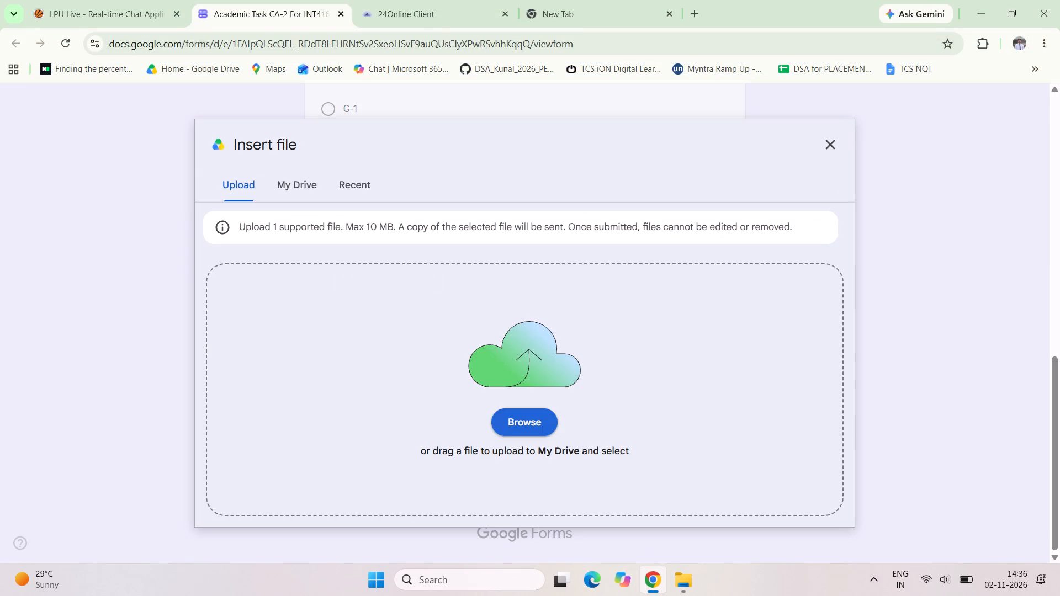
left_click(544, 419)
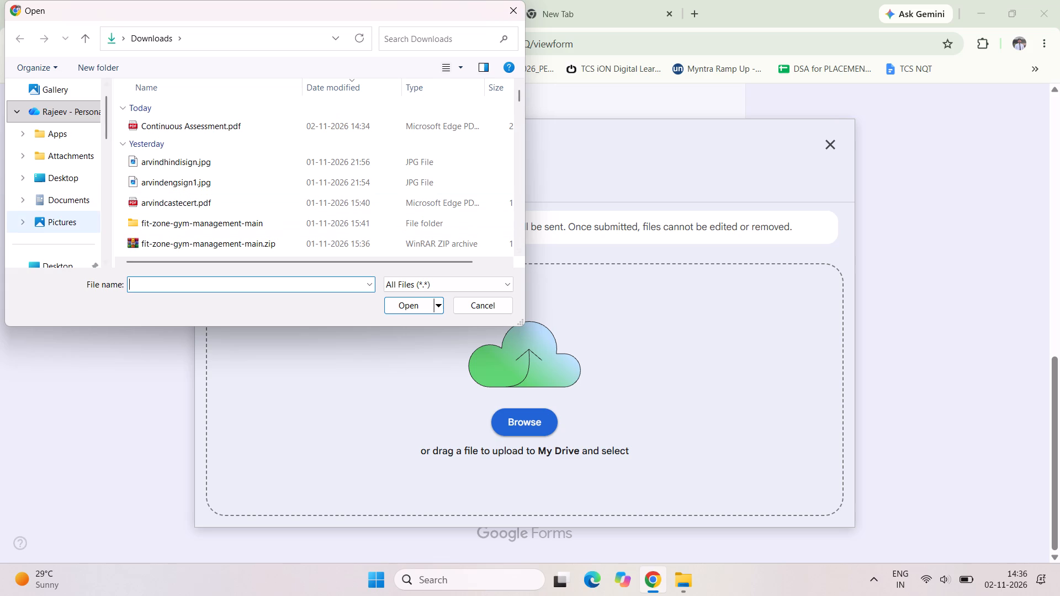
scroll(55, 147, "up", 1)
scroll(55, 147, "down", 1)
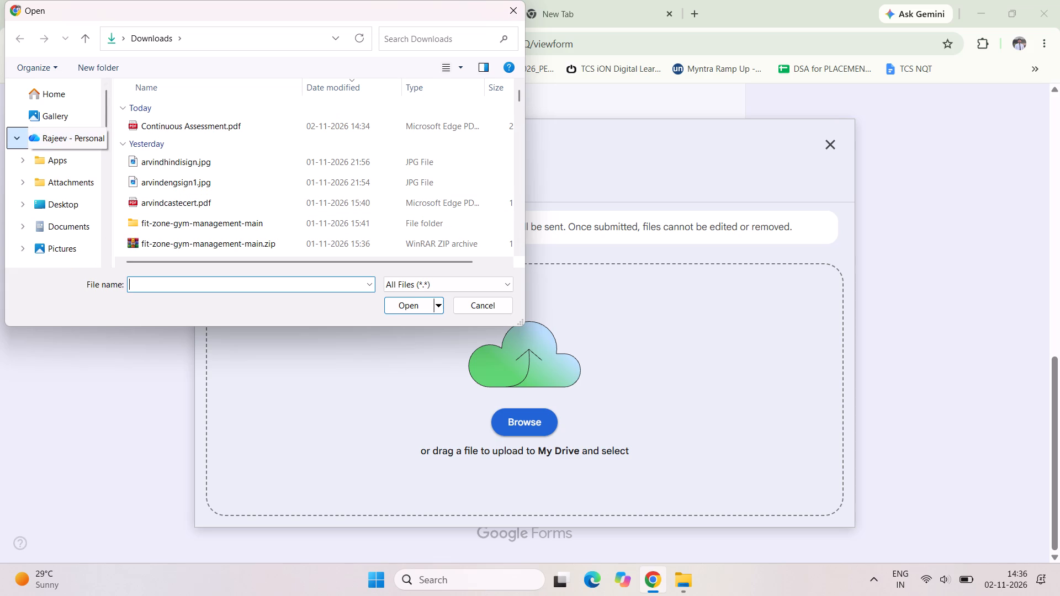
scroll(55, 147, "down", 1)
scroll(71, 159, "up", 2)
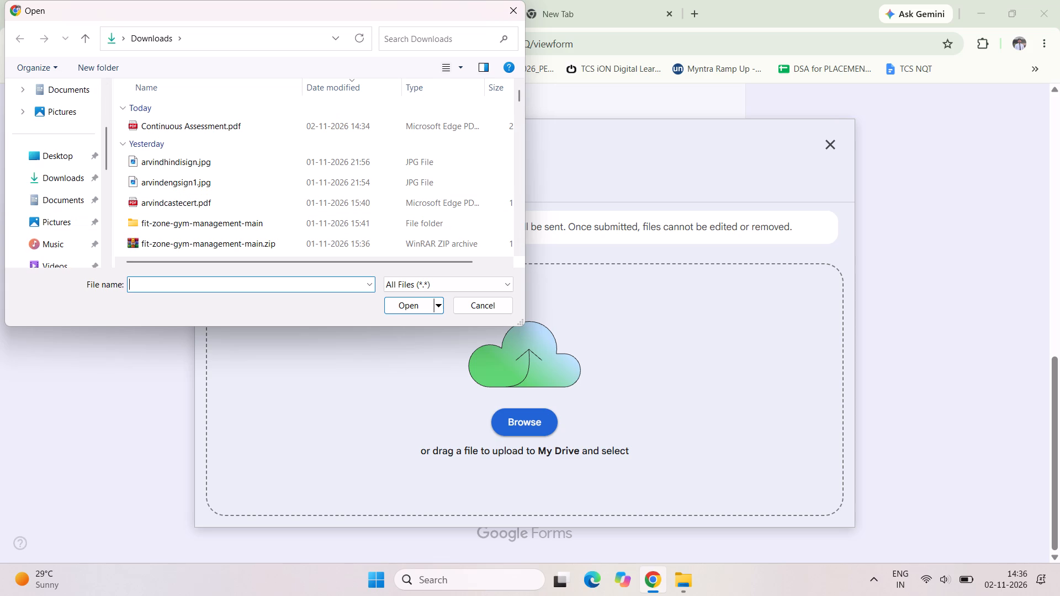
left_click(62, 156)
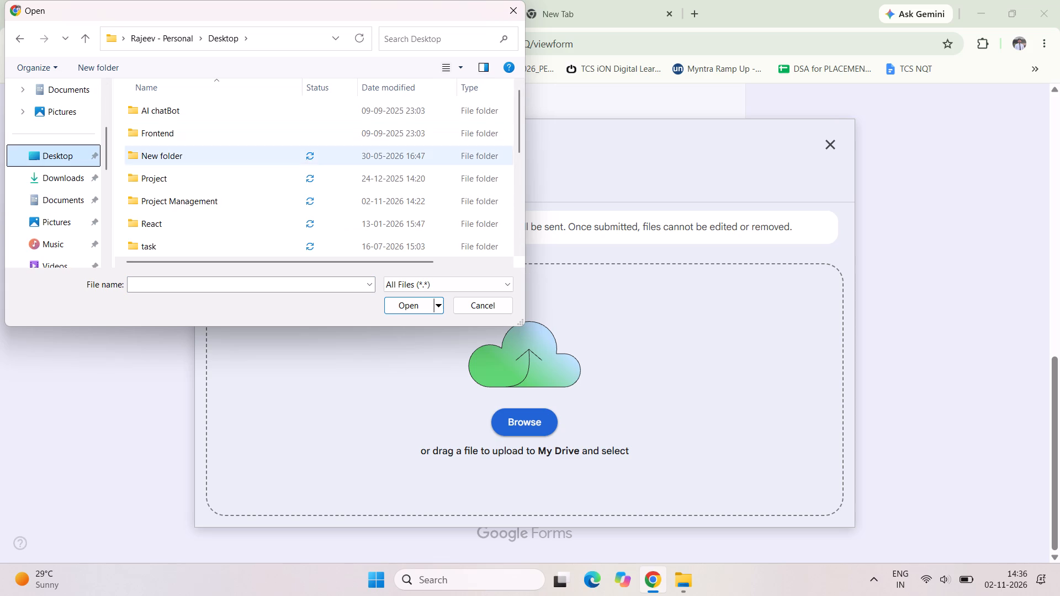
double_click(184, 198)
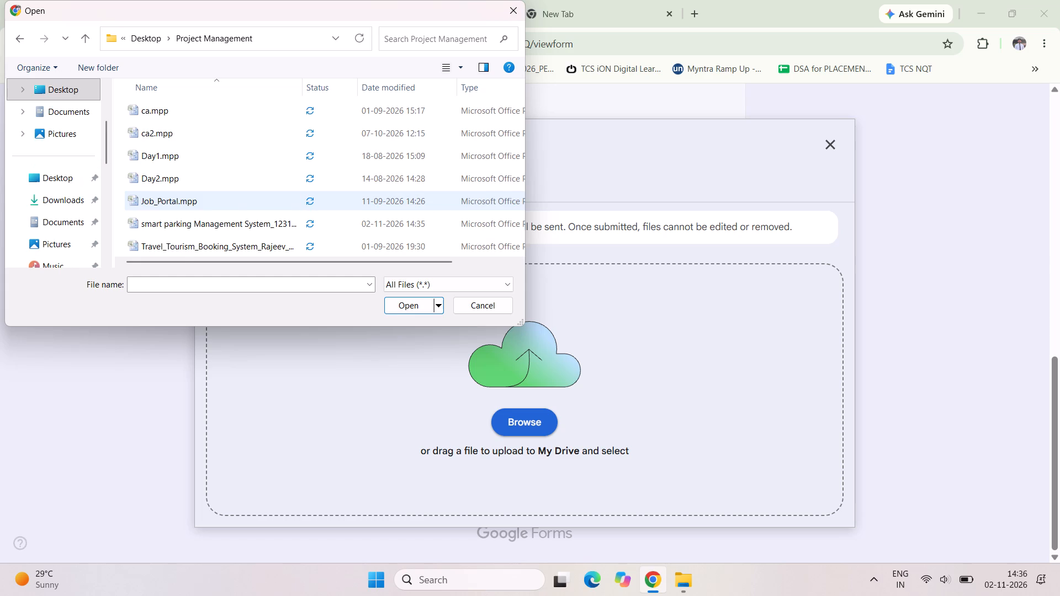
scroll(232, 191, "down", 1)
scroll(218, 218, "up", 1)
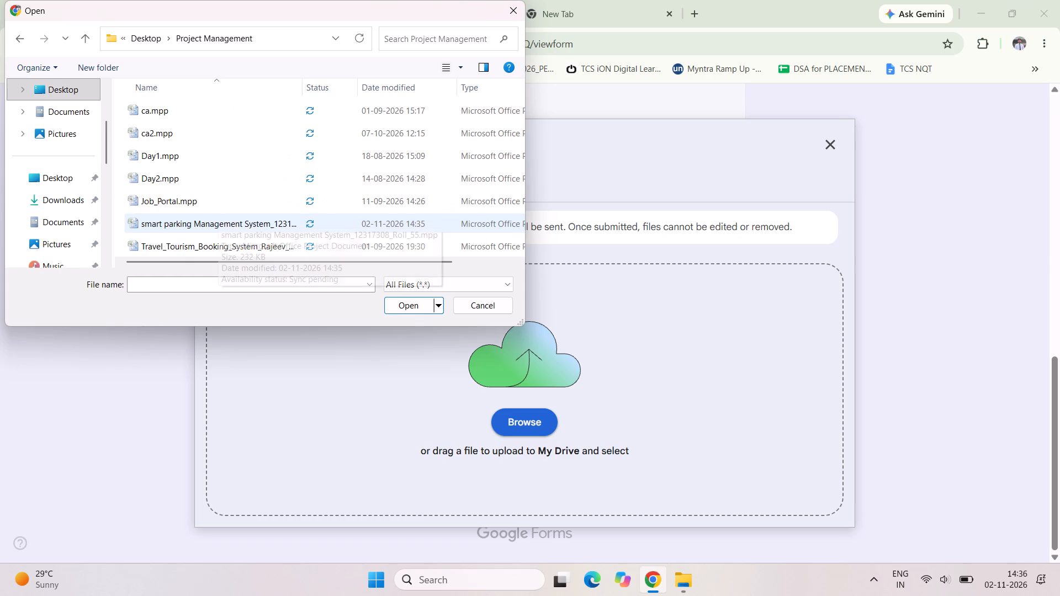
left_click(216, 227)
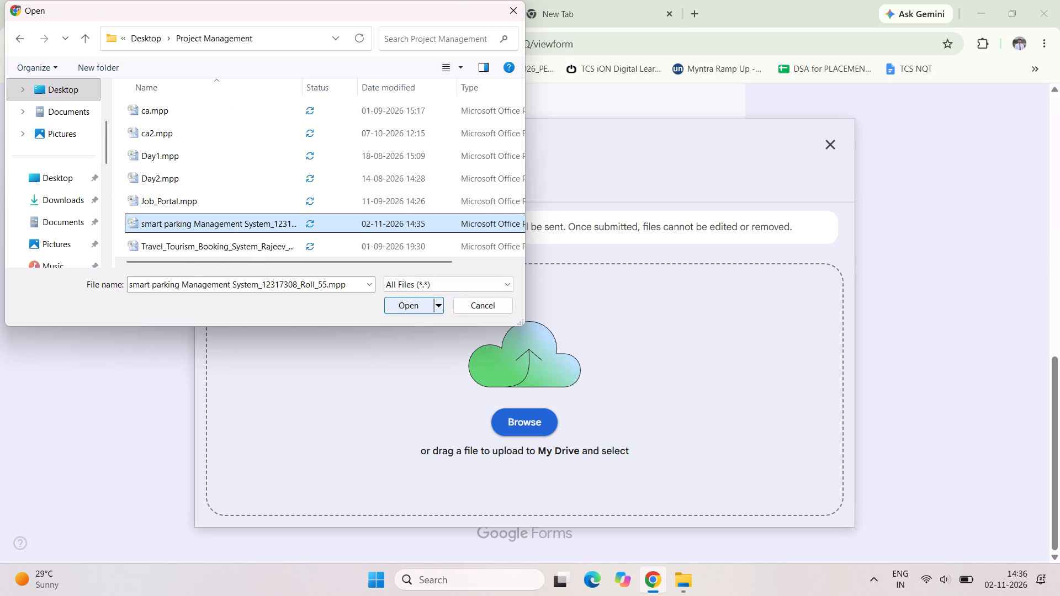
left_click(411, 308)
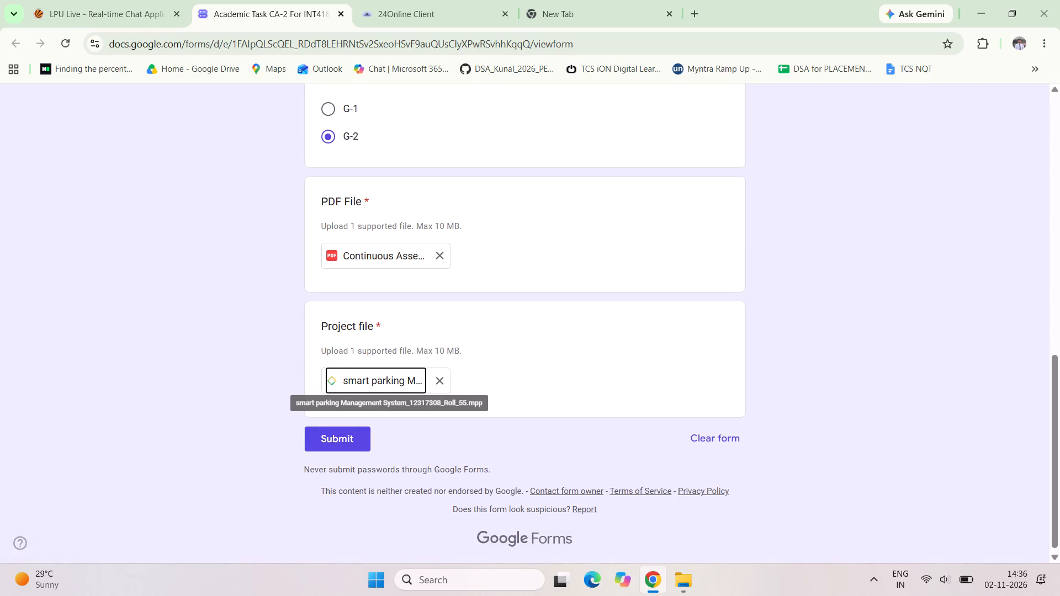
Check the completed answers and both attached files, and submit the CA-2 form.
scroll(239, 333, "up", 6)
scroll(239, 333, "down", 2)
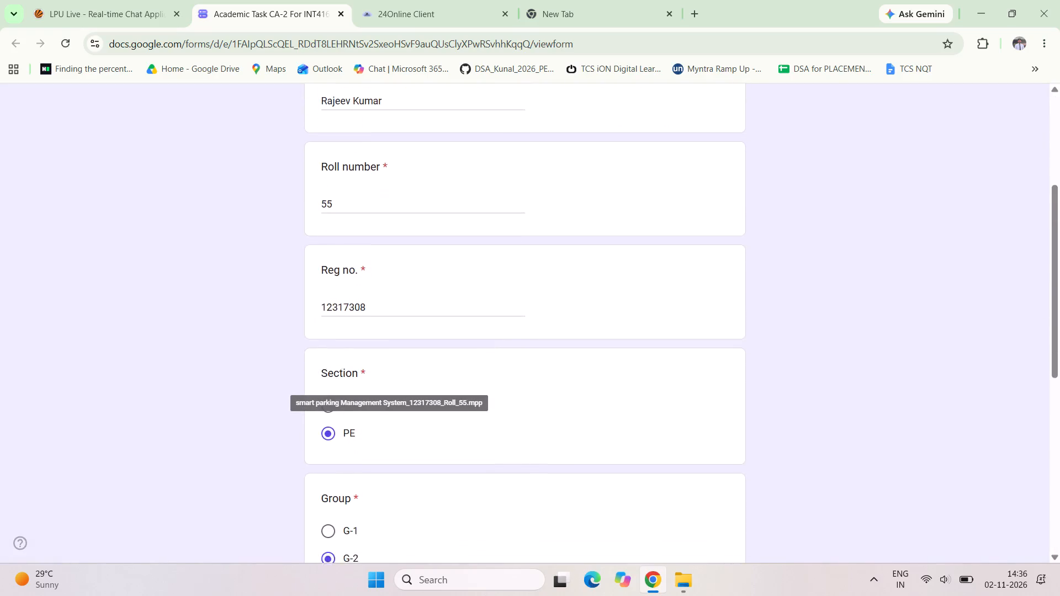
scroll(239, 333, "down", 4)
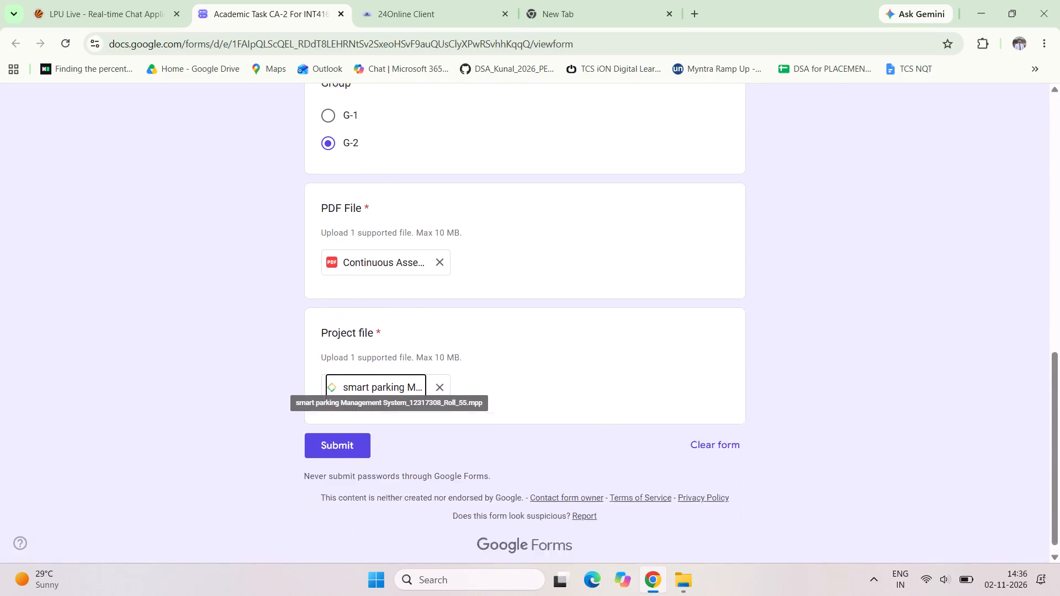
scroll(239, 333, "down", 1)
left_click(324, 430)
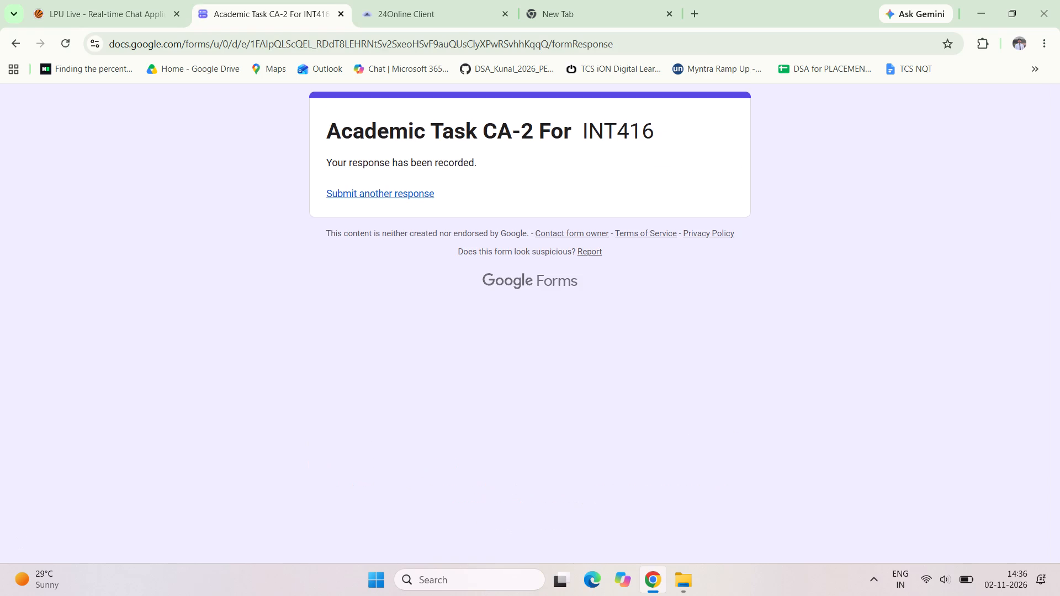
Close the submitted form, the Chrome window and the Project Management folder window.
left_click(340, 14)
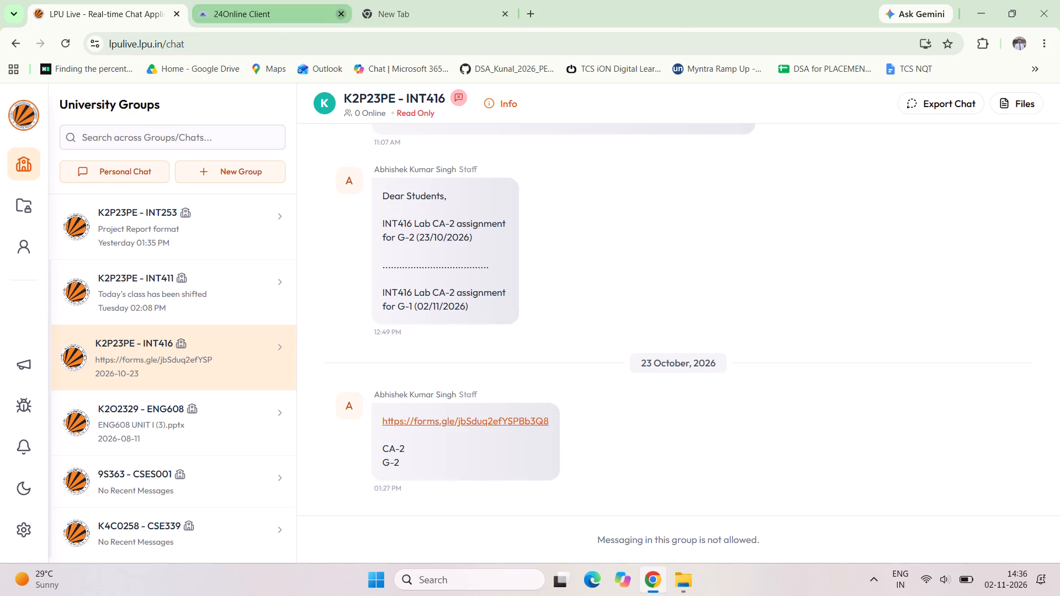
left_click(337, 7)
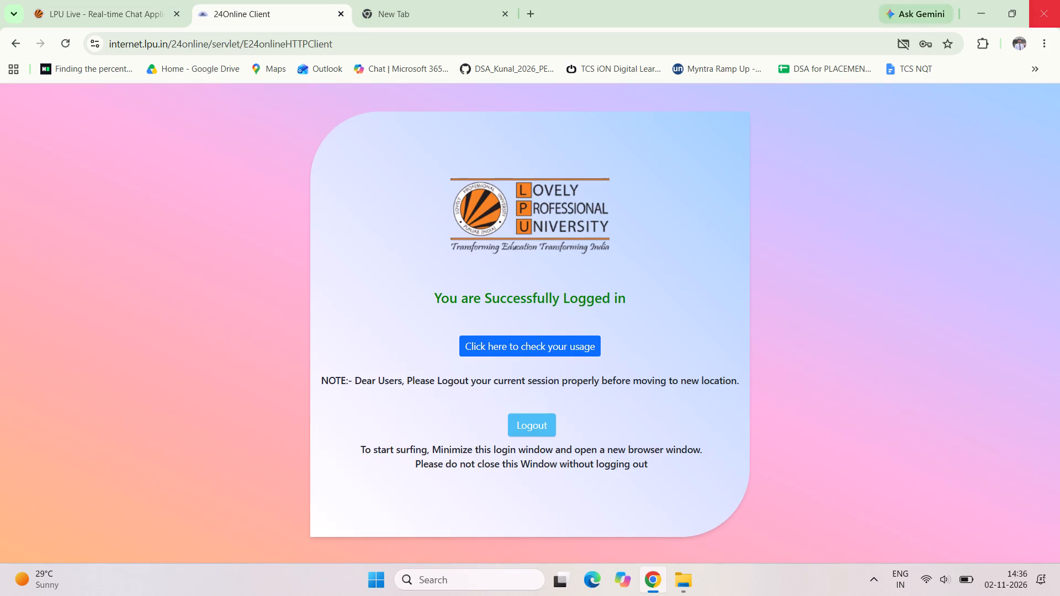
left_click(1059, 0)
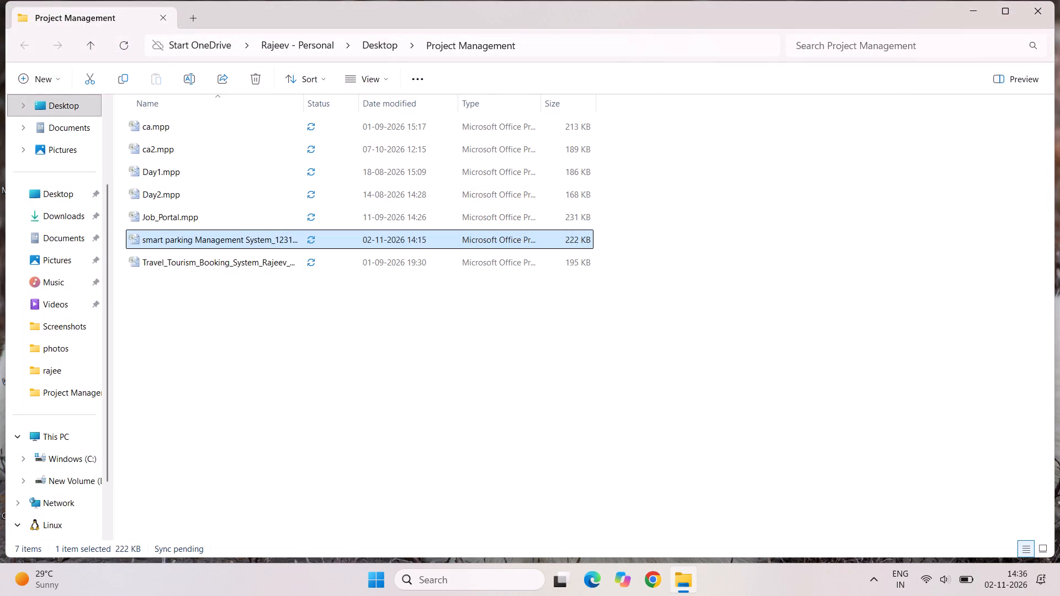
left_click(1050, 10)
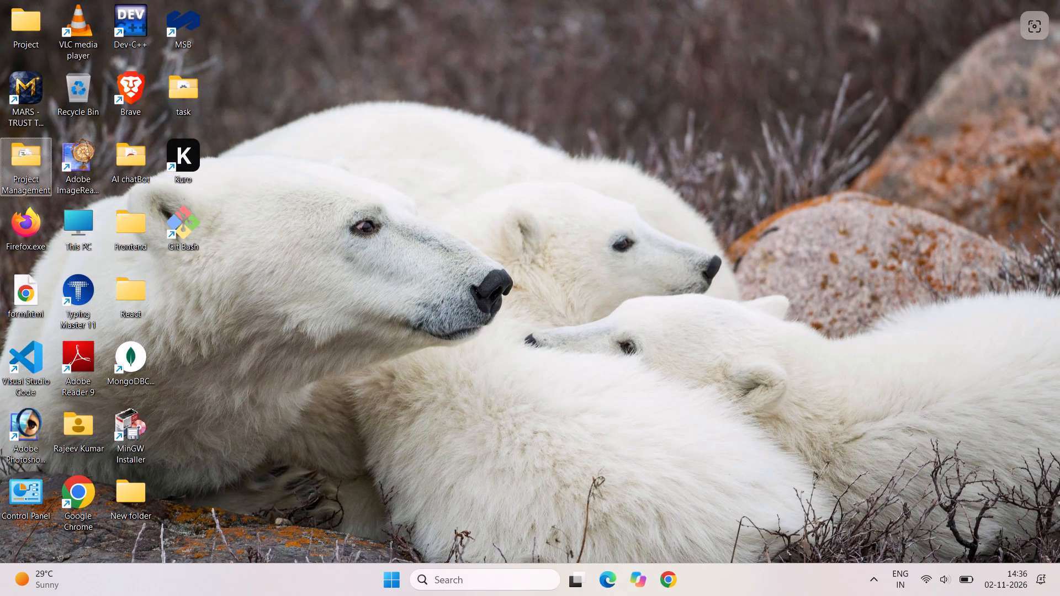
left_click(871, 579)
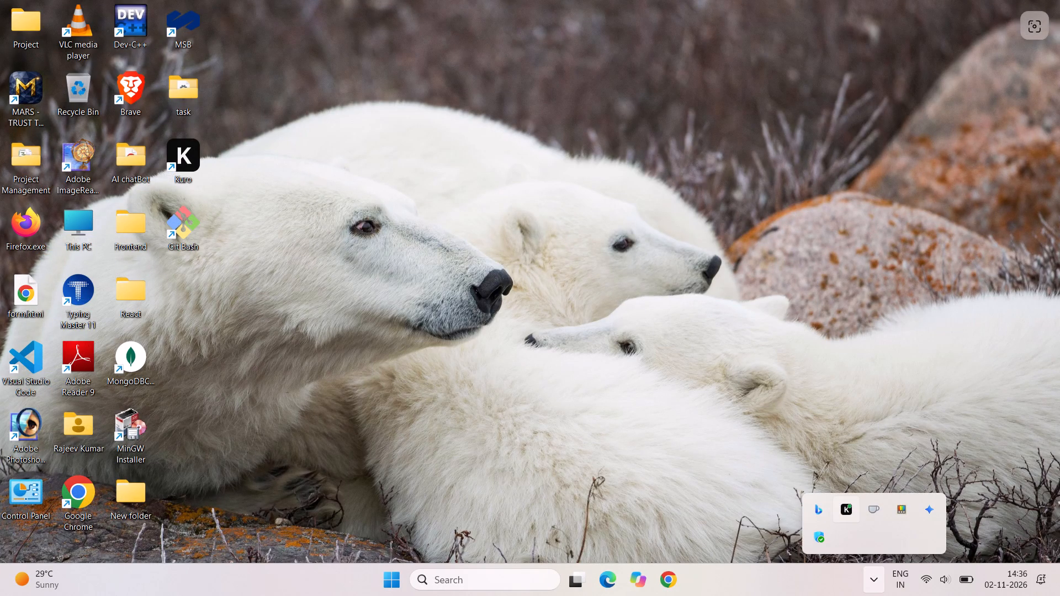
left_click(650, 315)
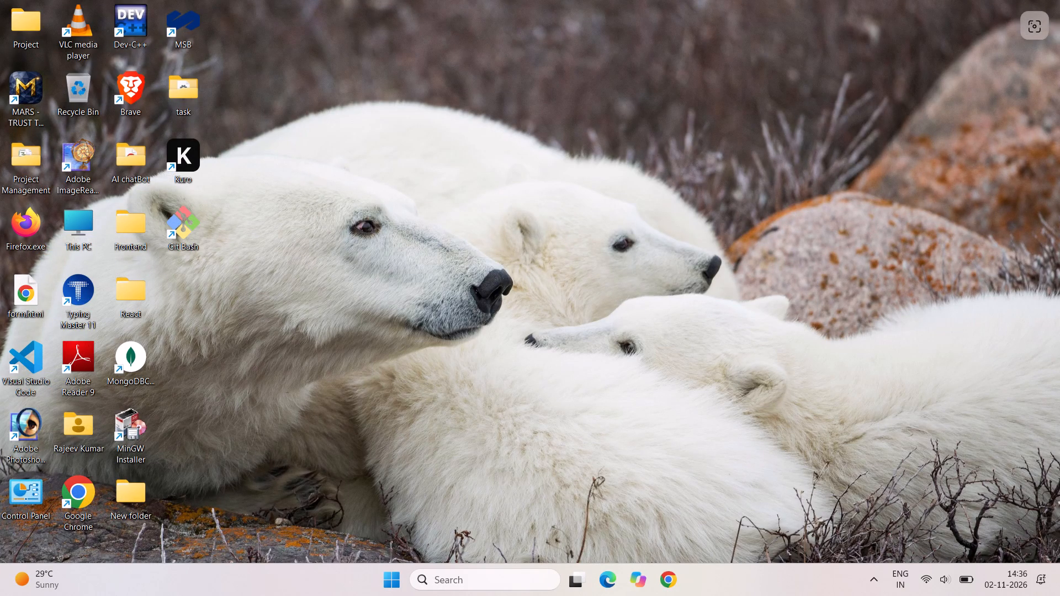
Shut down Windows from the desktop.
key("alt+F4")
key("Return")
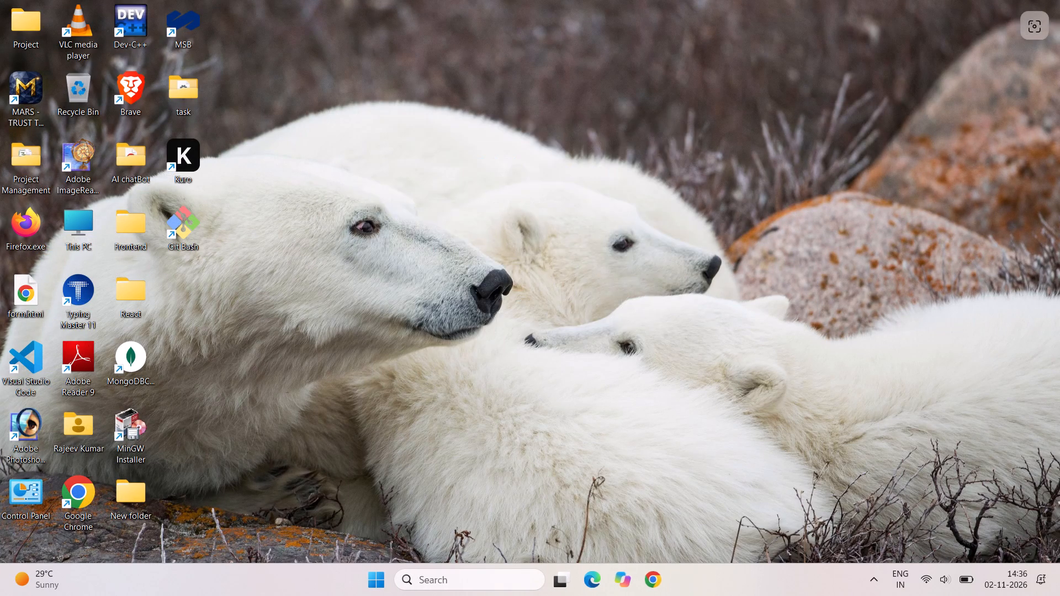